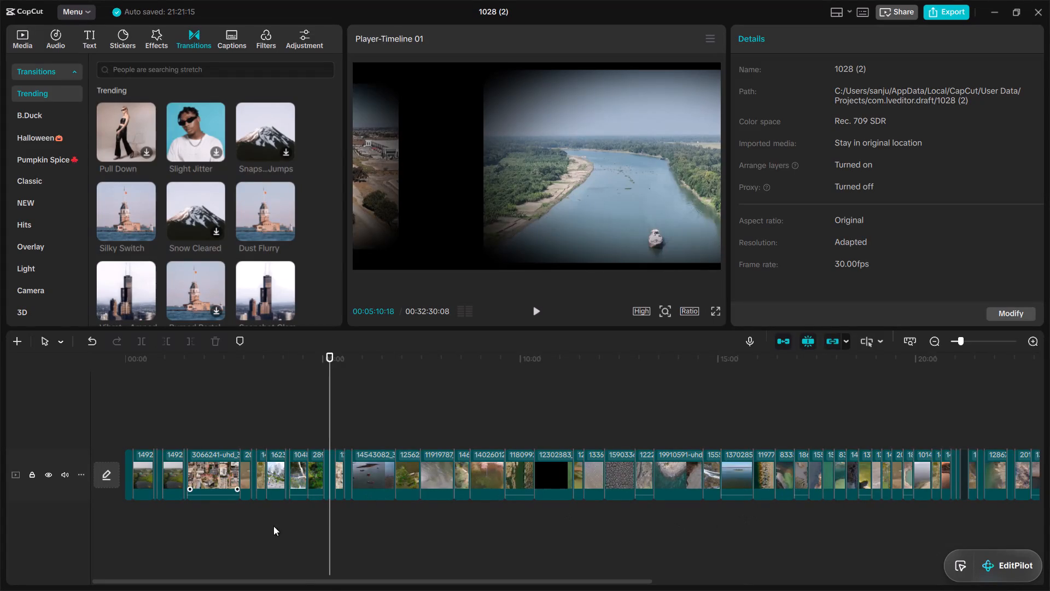
# Add a custom adjustment layer to the timeline at 00:05:10:18.
pyautogui.moveTo(346, 578); pyautogui.dragTo(250, 577)
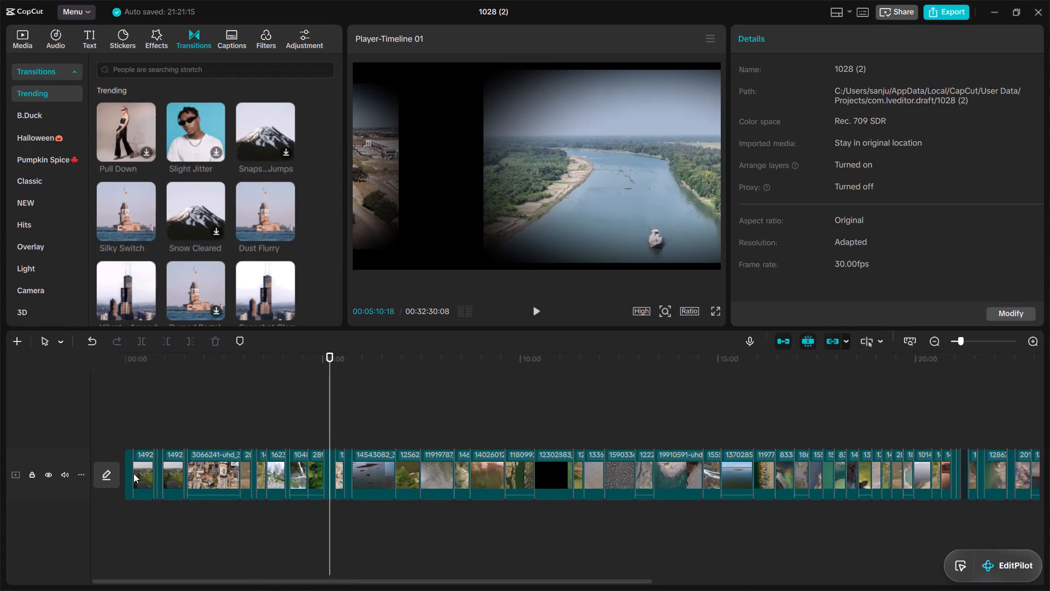
pyautogui.click(128, 476)
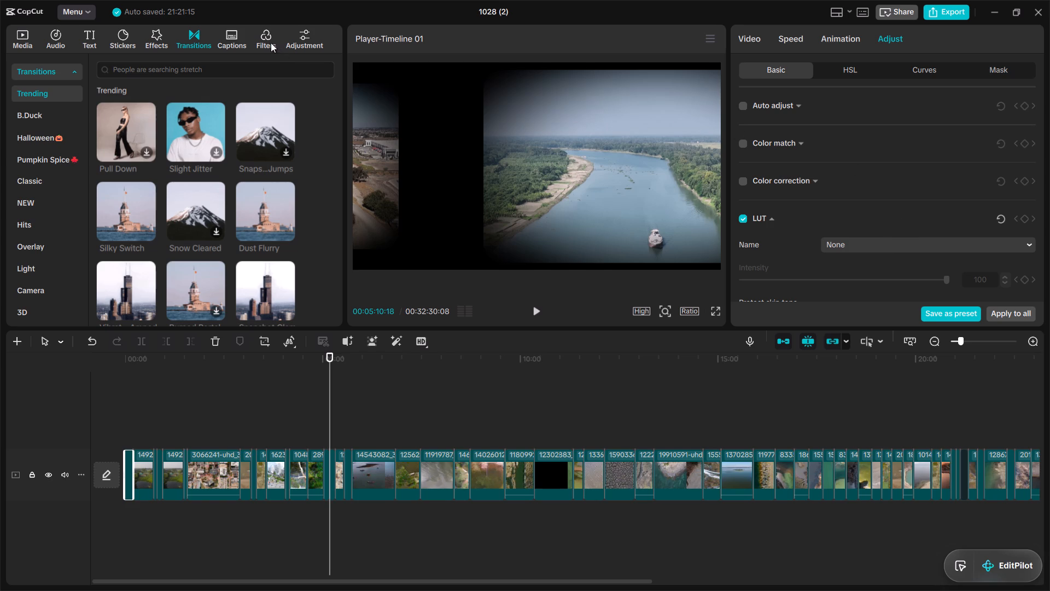
pyautogui.click(297, 30)
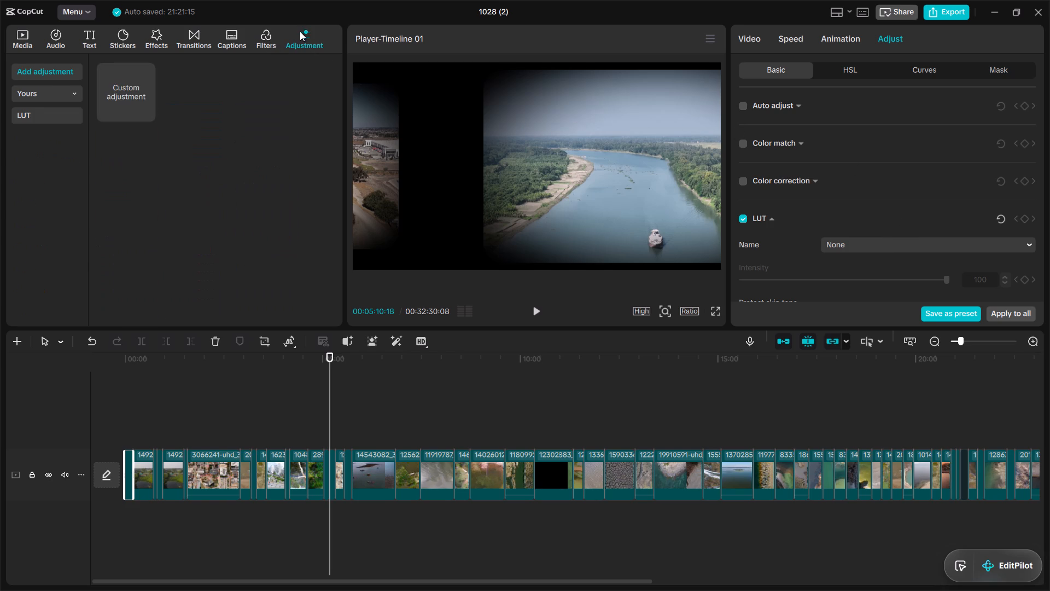
pyautogui.click(133, 88)
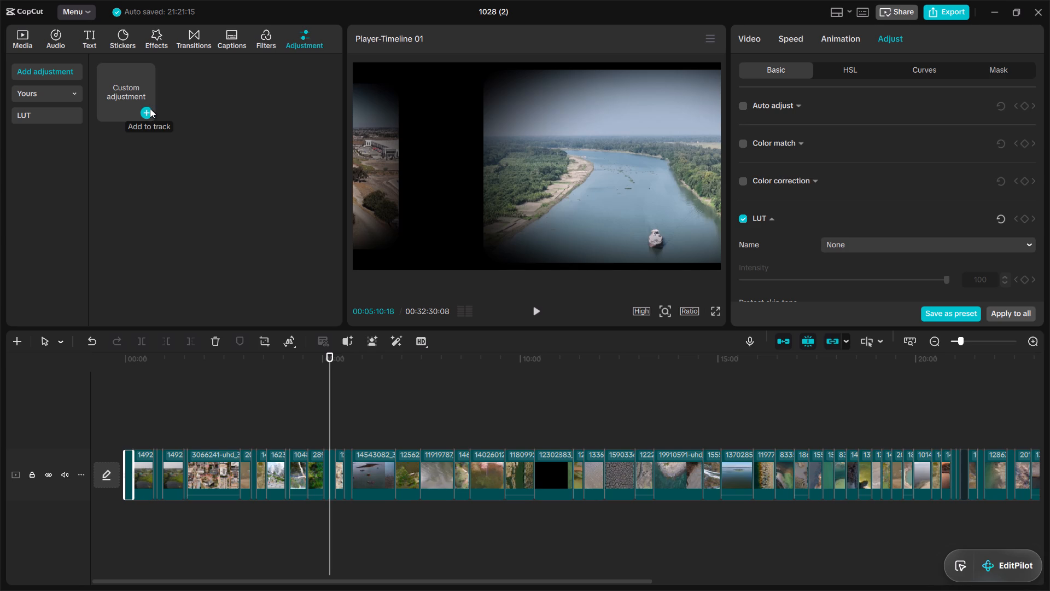
pyautogui.click(150, 108)
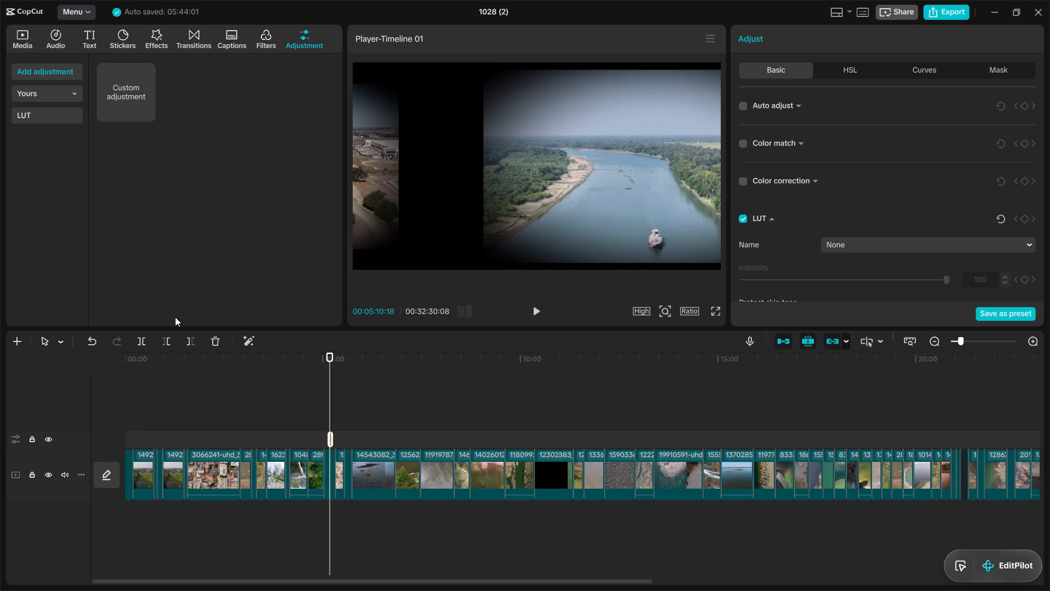
# Play back the timeline from about 00:05:01 across the adjustment layer, then return to the beginning of the video.
pyautogui.doubleClick(138, 472)
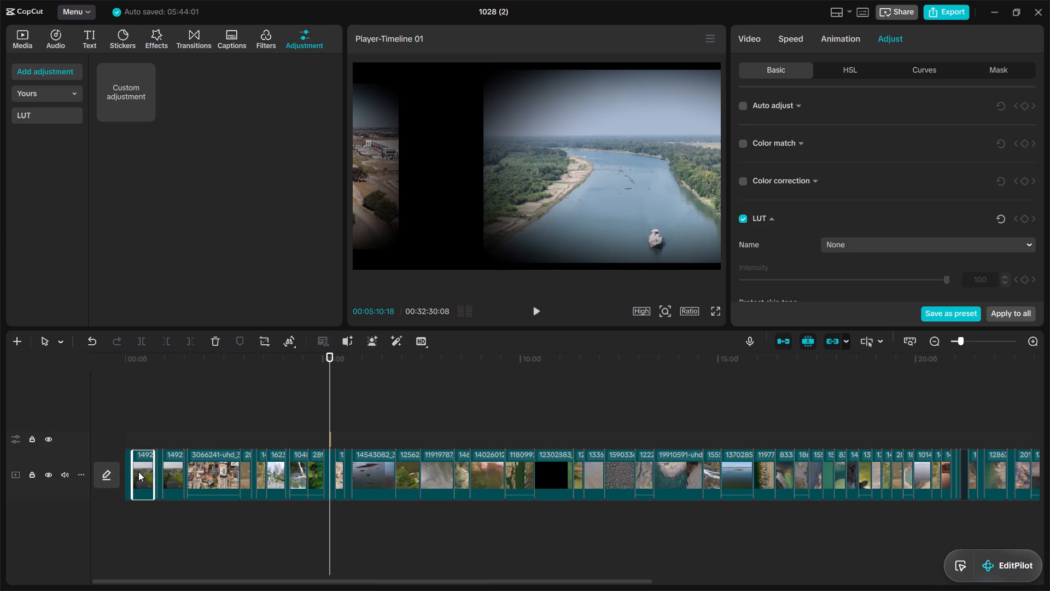
pyautogui.doubleClick(141, 421)
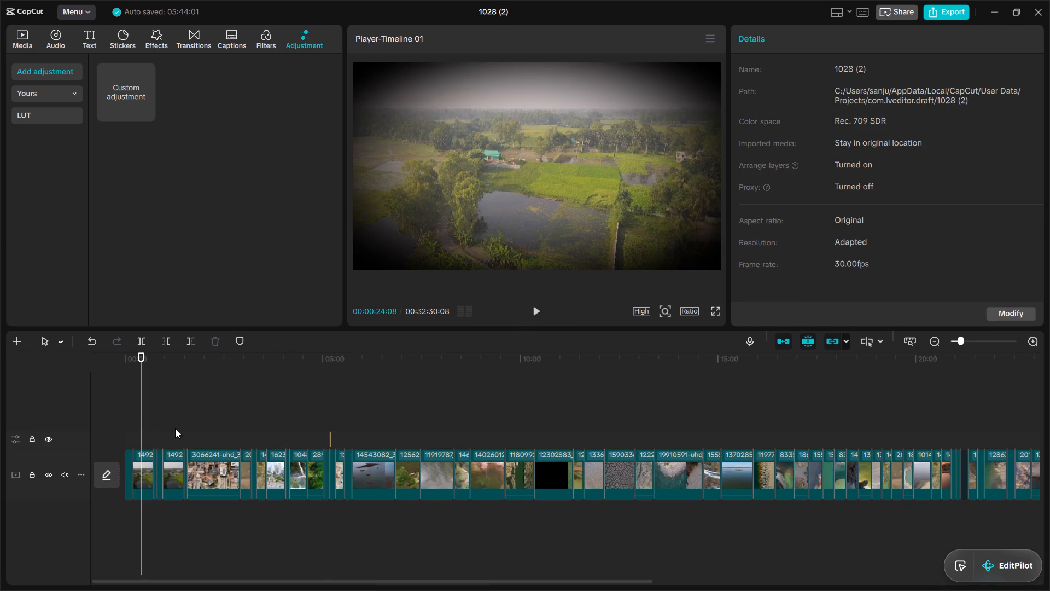
pyautogui.doubleClick(324, 438)
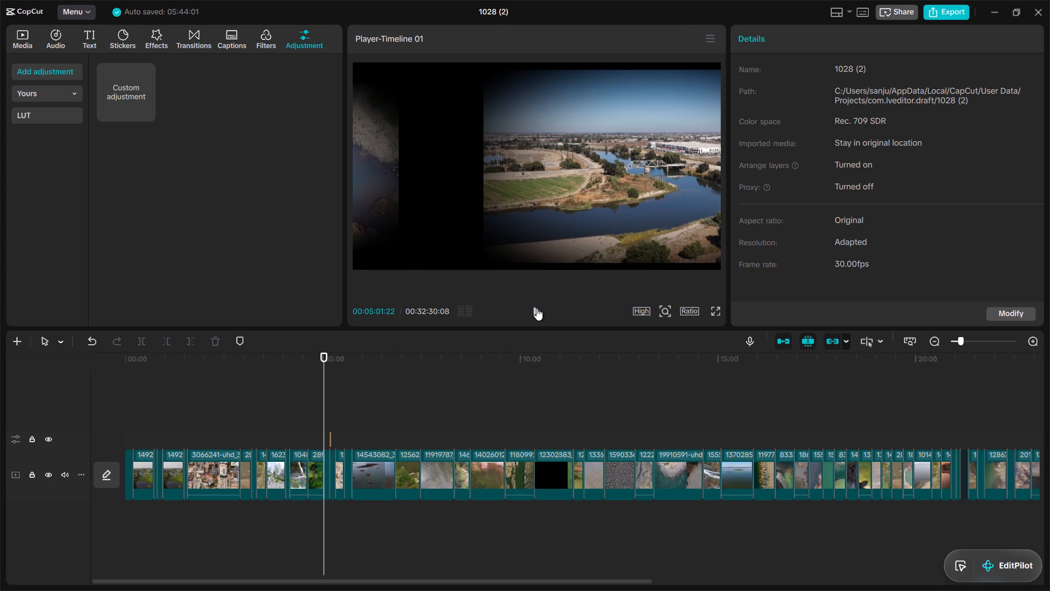
pyautogui.click(536, 308)
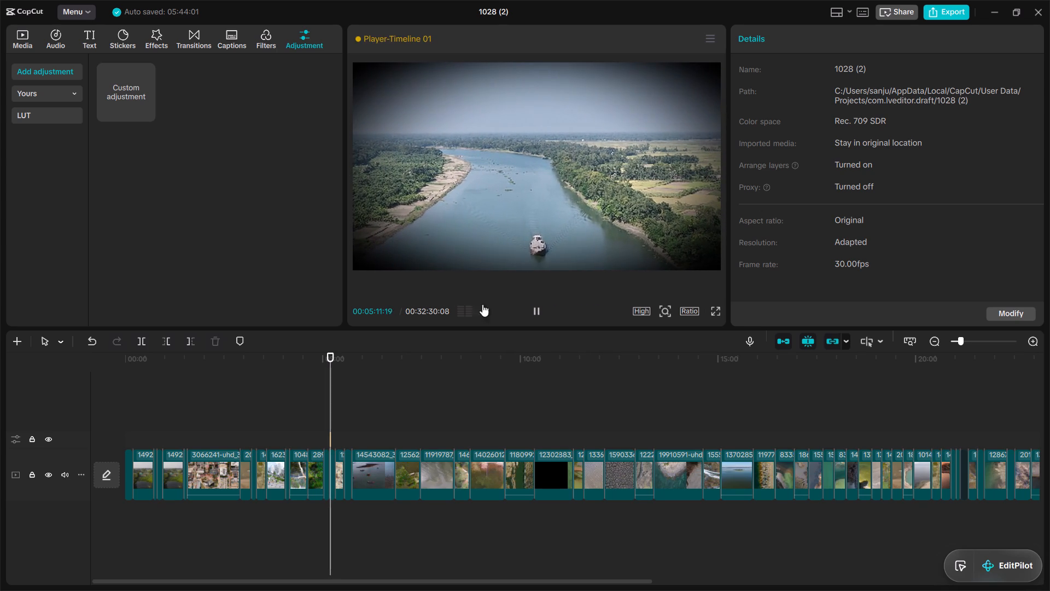
pyautogui.click(130, 414)
pyautogui.doubleClick(130, 414)
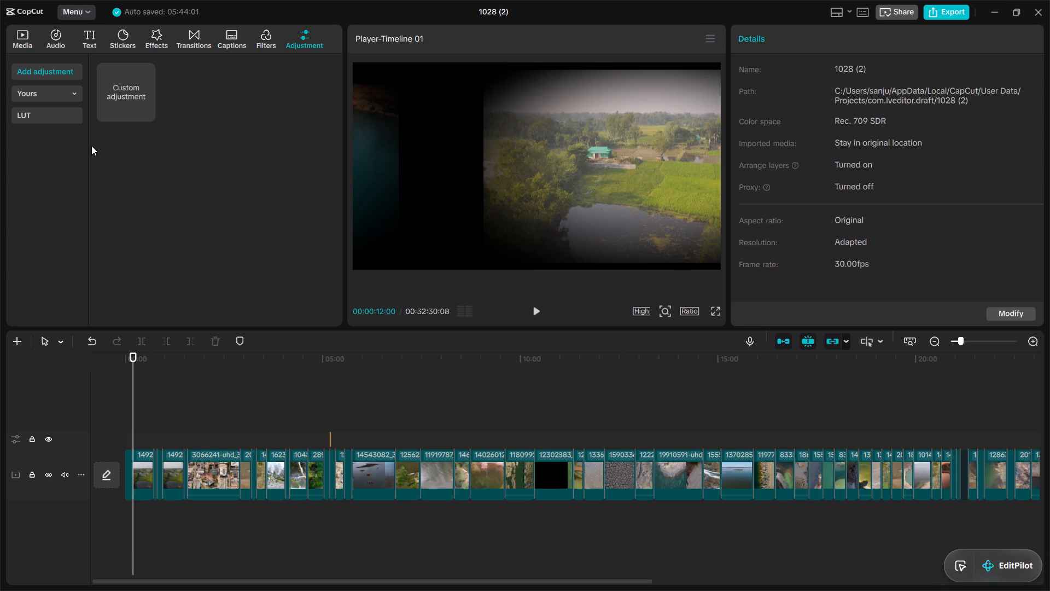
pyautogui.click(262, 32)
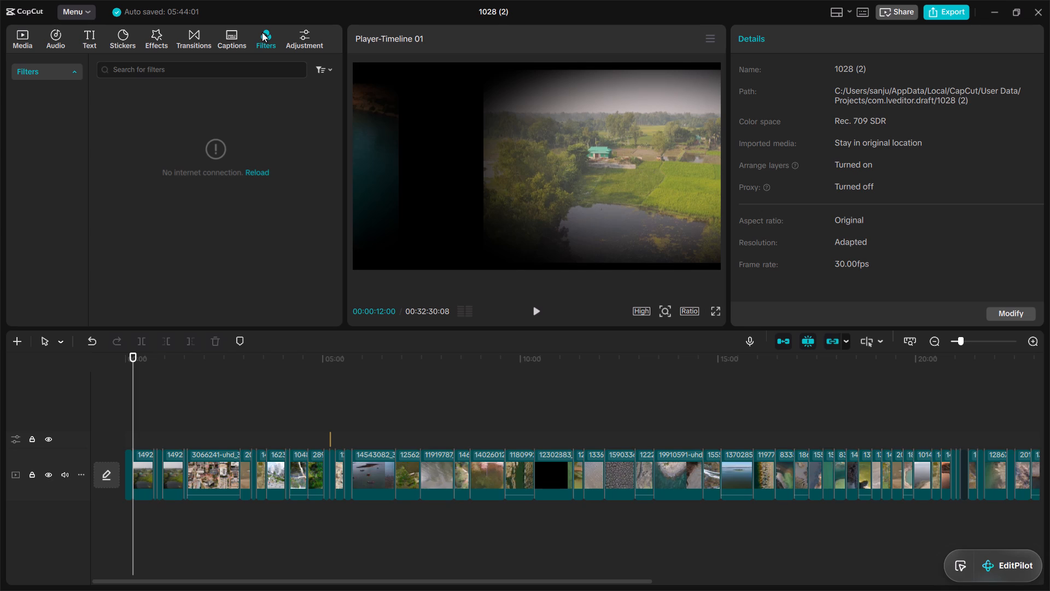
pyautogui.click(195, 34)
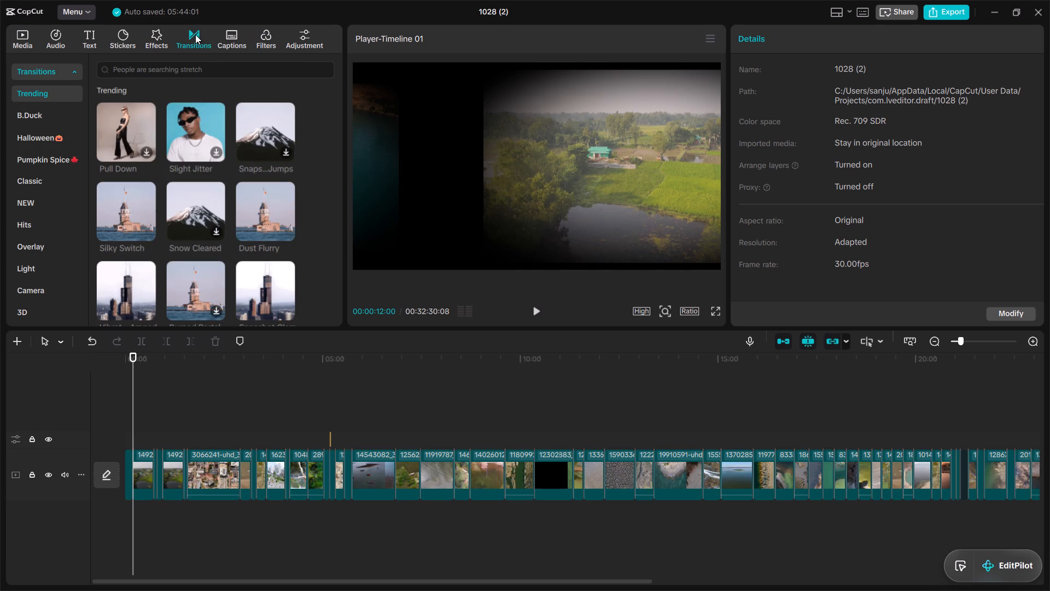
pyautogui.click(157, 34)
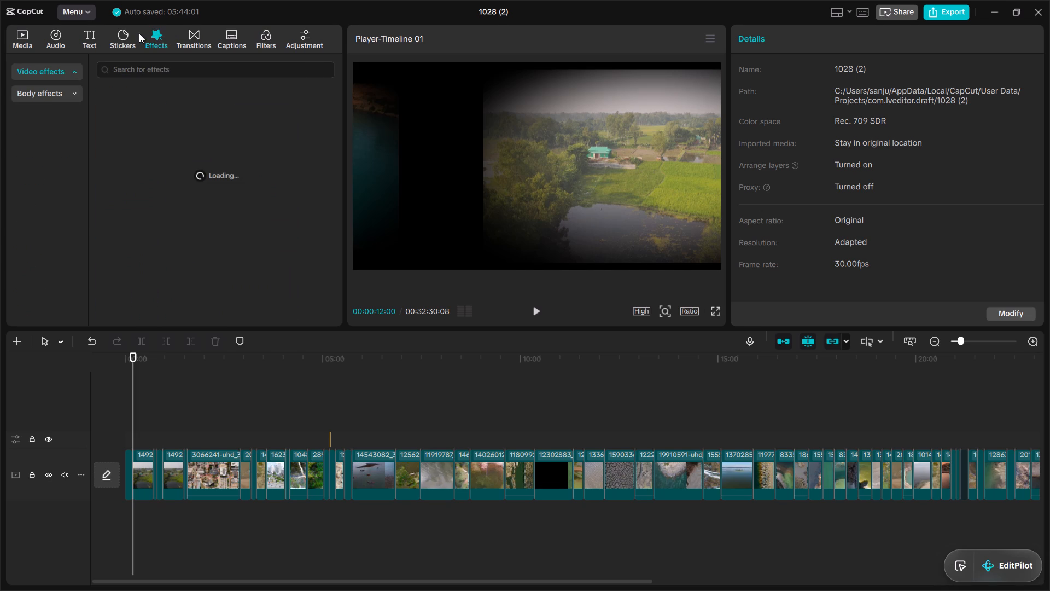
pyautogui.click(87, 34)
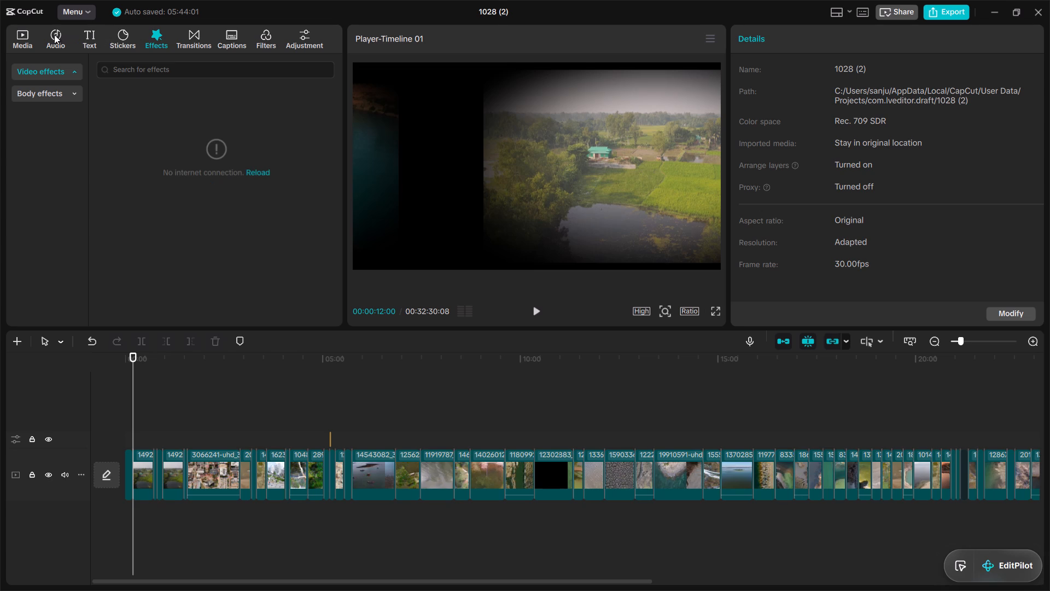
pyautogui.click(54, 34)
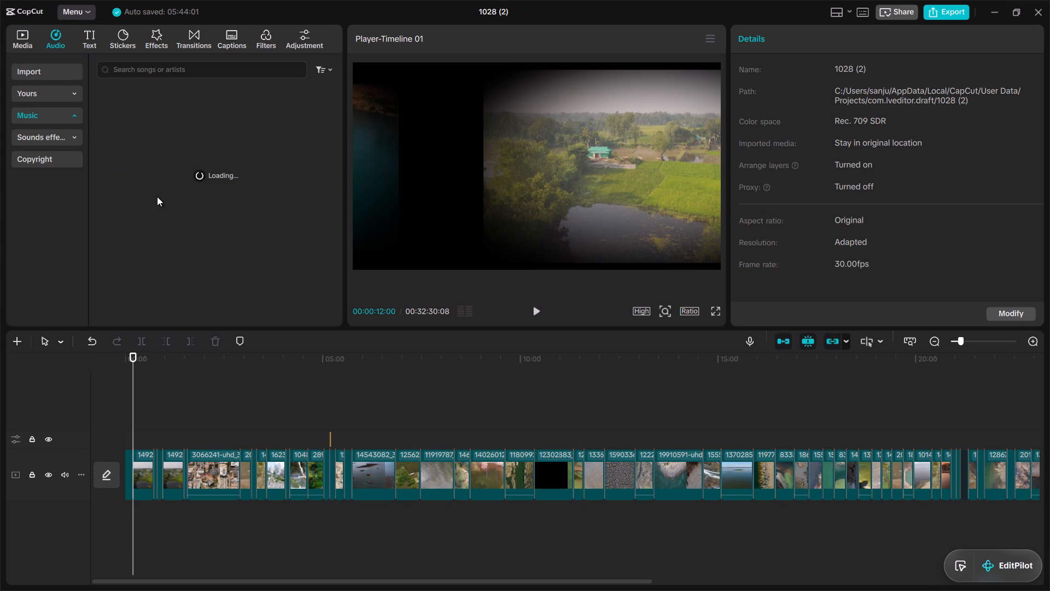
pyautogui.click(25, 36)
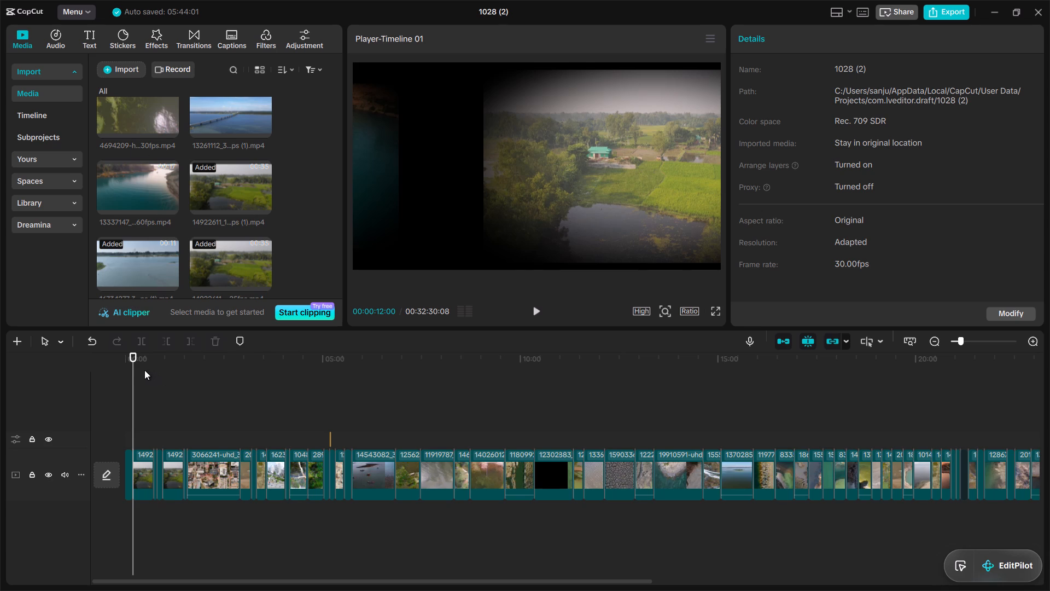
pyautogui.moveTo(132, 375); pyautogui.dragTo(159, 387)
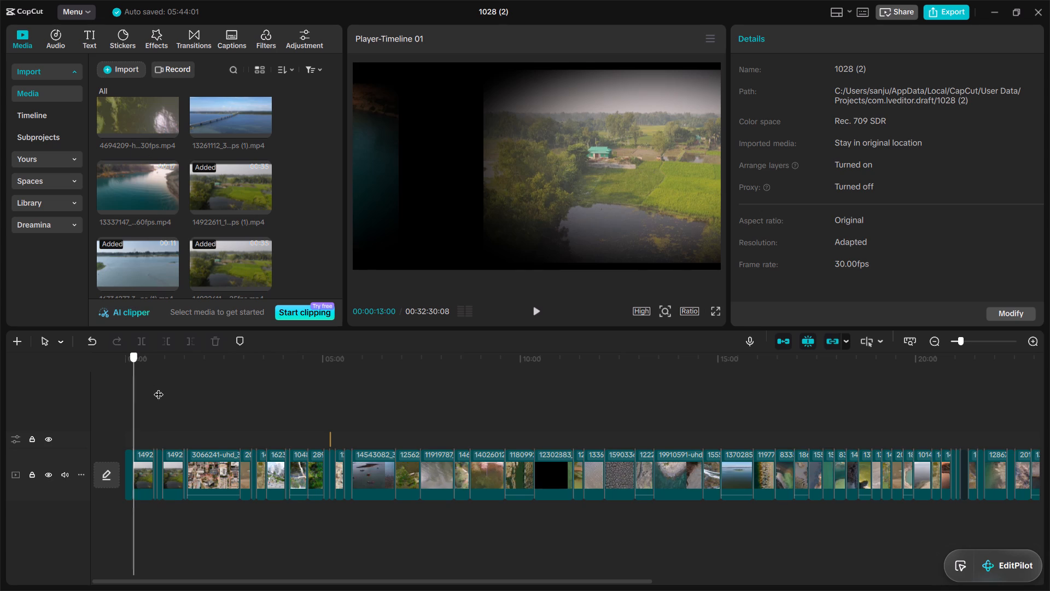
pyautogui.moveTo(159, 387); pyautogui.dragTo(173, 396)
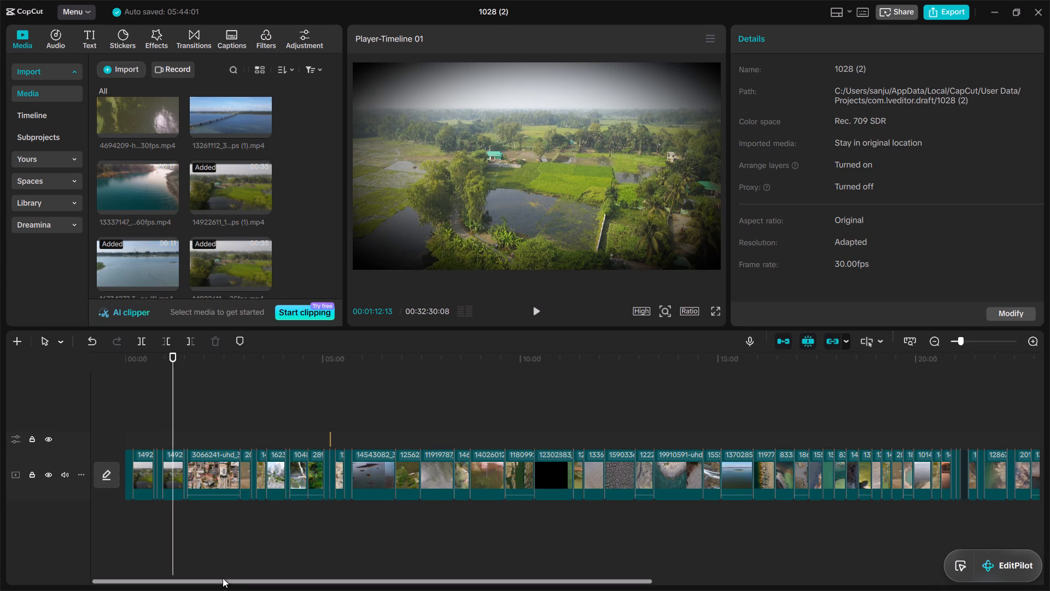
# Insert the added green-fields clip 14922611 from the media library at 00:32:24:10, near the end of the timeline.
pyautogui.moveTo(223, 580); pyautogui.dragTo(304, 584)
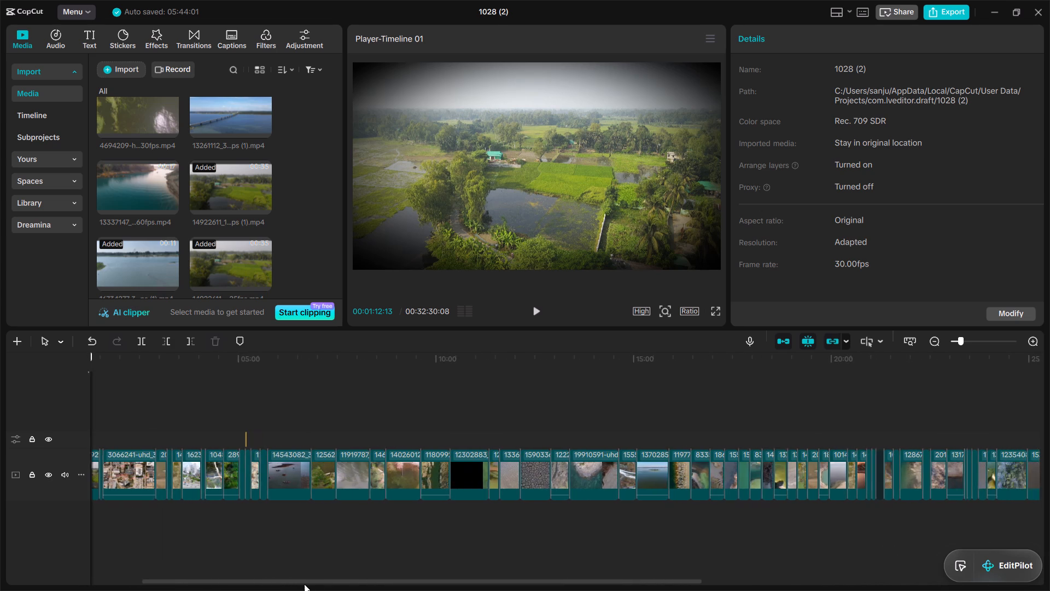
pyautogui.moveTo(304, 584); pyautogui.dragTo(605, 564)
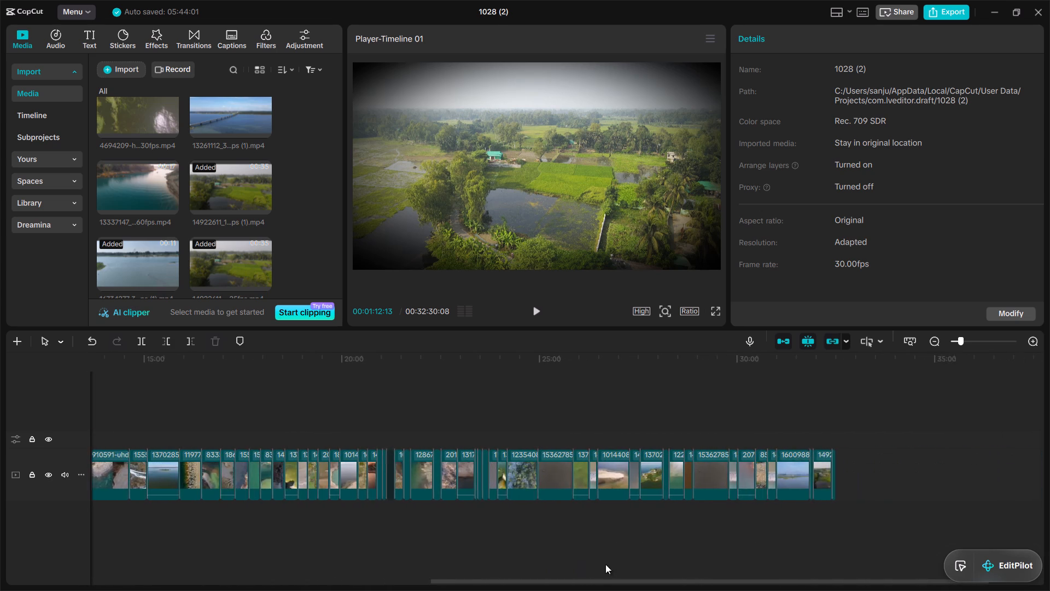
pyautogui.moveTo(605, 564); pyautogui.dragTo(714, 564)
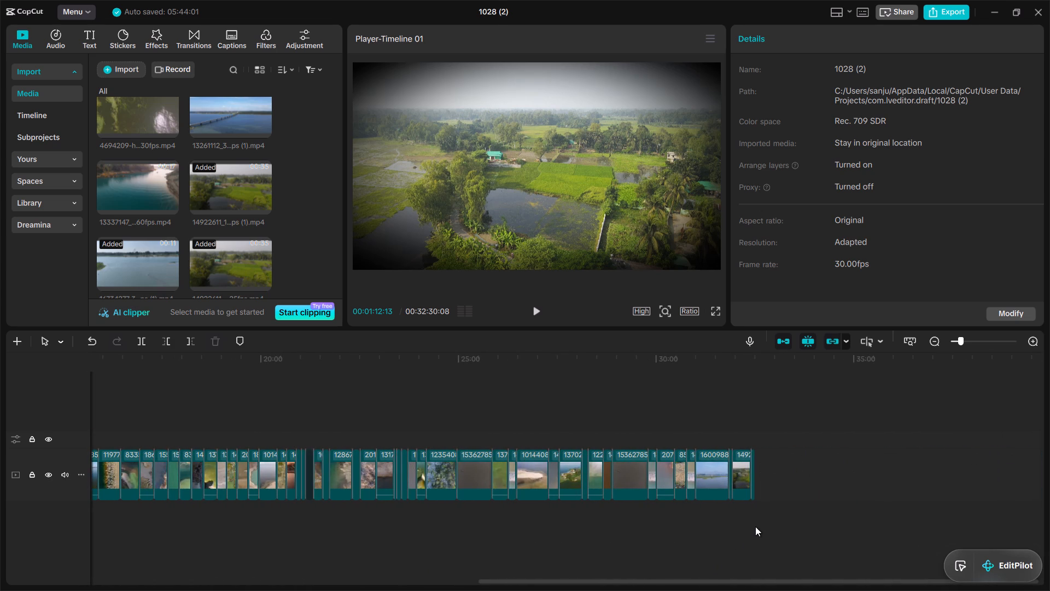
pyautogui.doubleClick(755, 526)
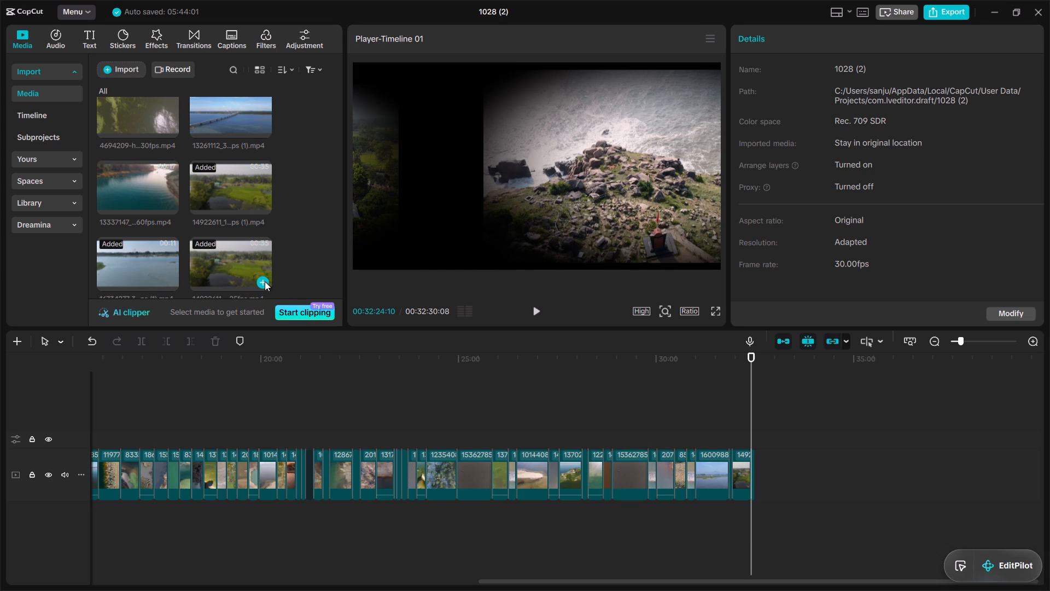
pyautogui.click(264, 281)
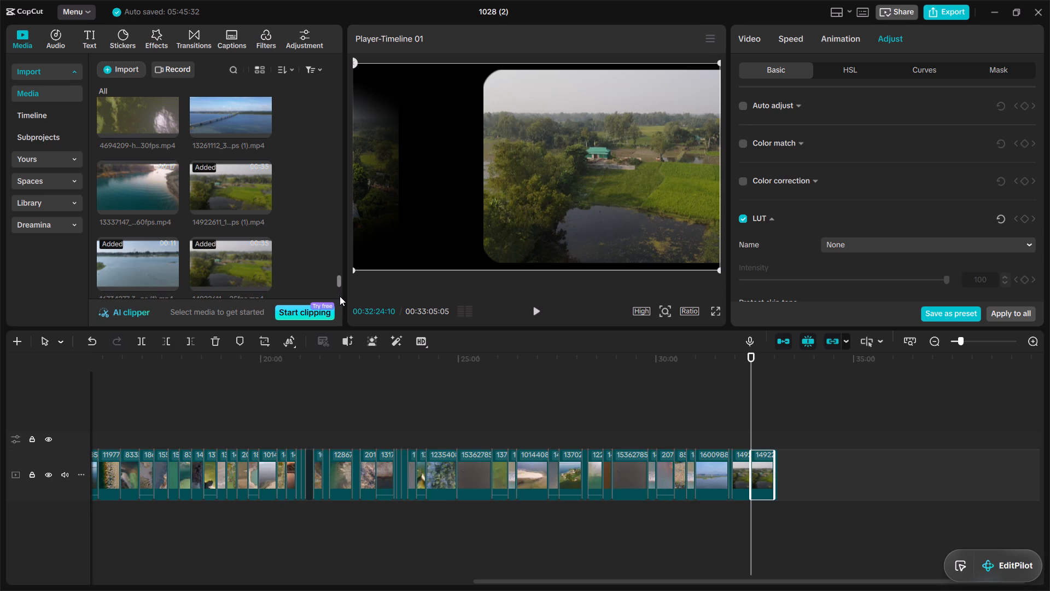
# Turn on the timeline's preview axis.
pyautogui.click(397, 313)
pyautogui.click(877, 339)
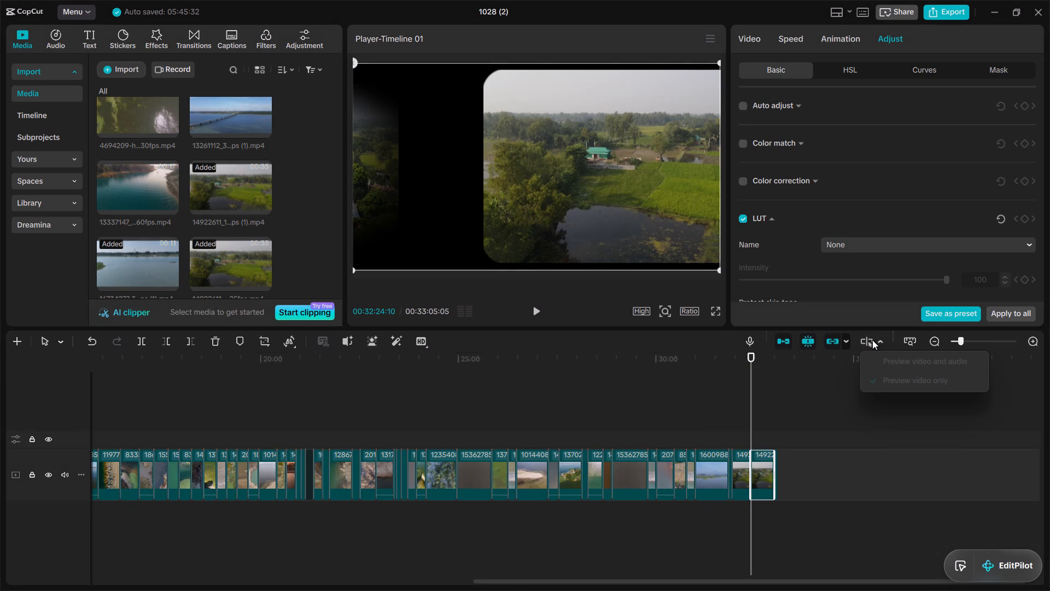
pyautogui.click(871, 341)
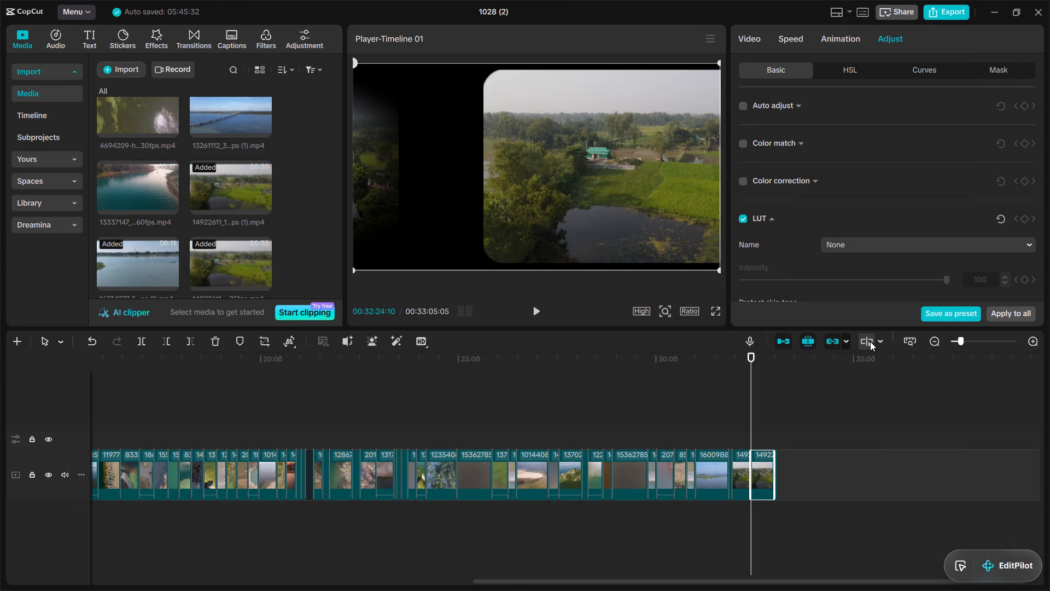
pyautogui.click(870, 341)
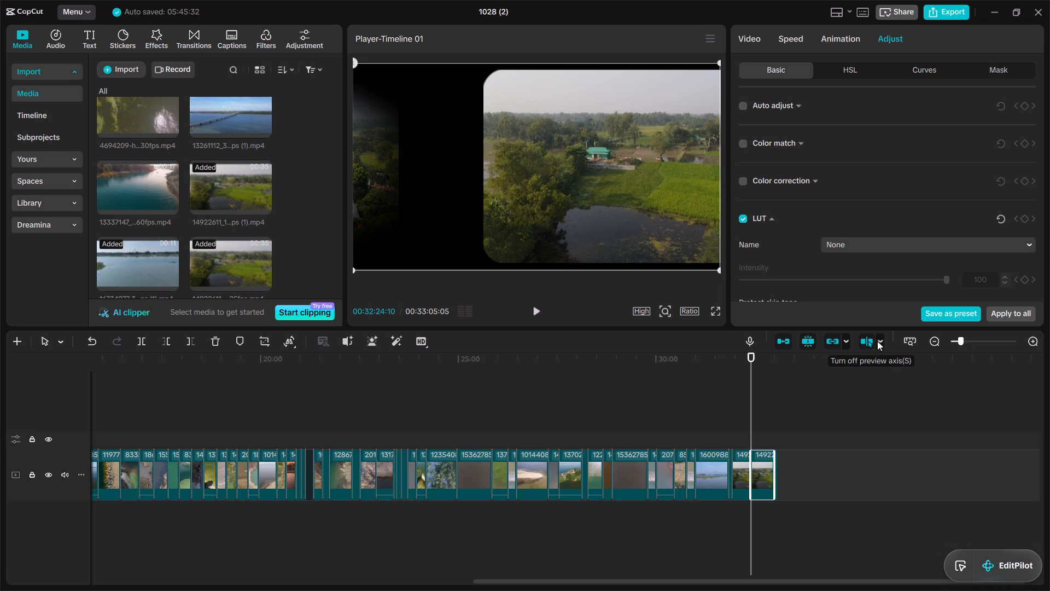
# Set the basic color adjustments of the newly inserted clip to Temp 7, Tint 6 and Saturation 3.
pyautogui.click(912, 340)
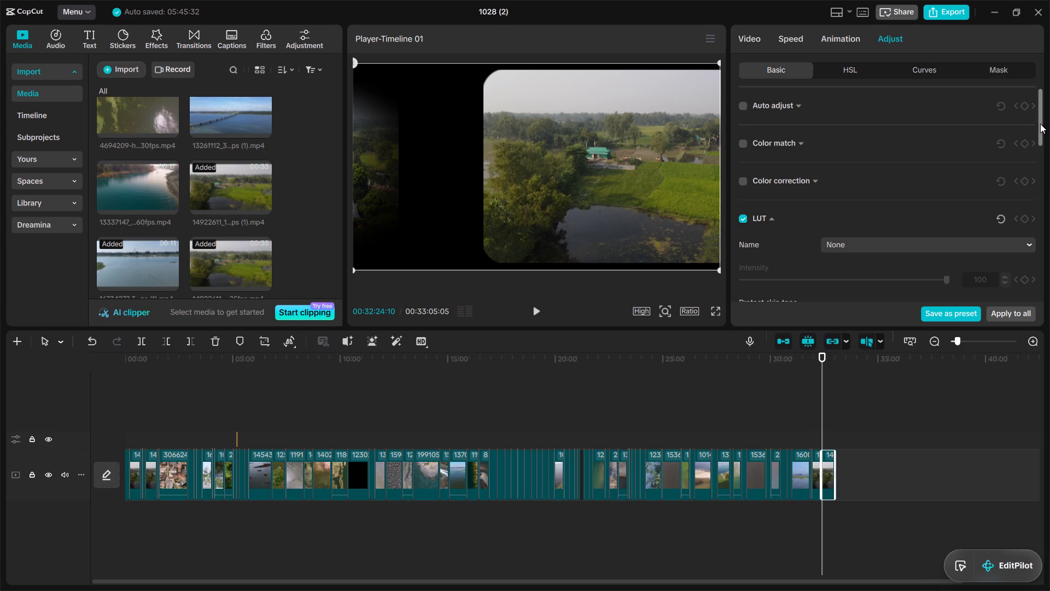
pyautogui.moveTo(1040, 124); pyautogui.dragTo(1045, 165)
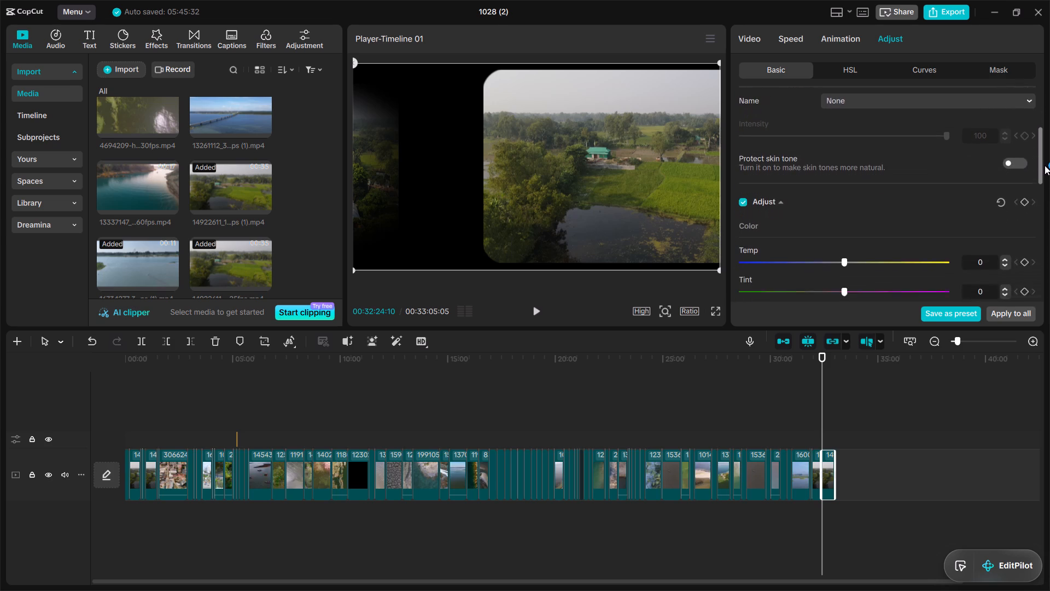
pyautogui.moveTo(1045, 165); pyautogui.dragTo(1043, 182)
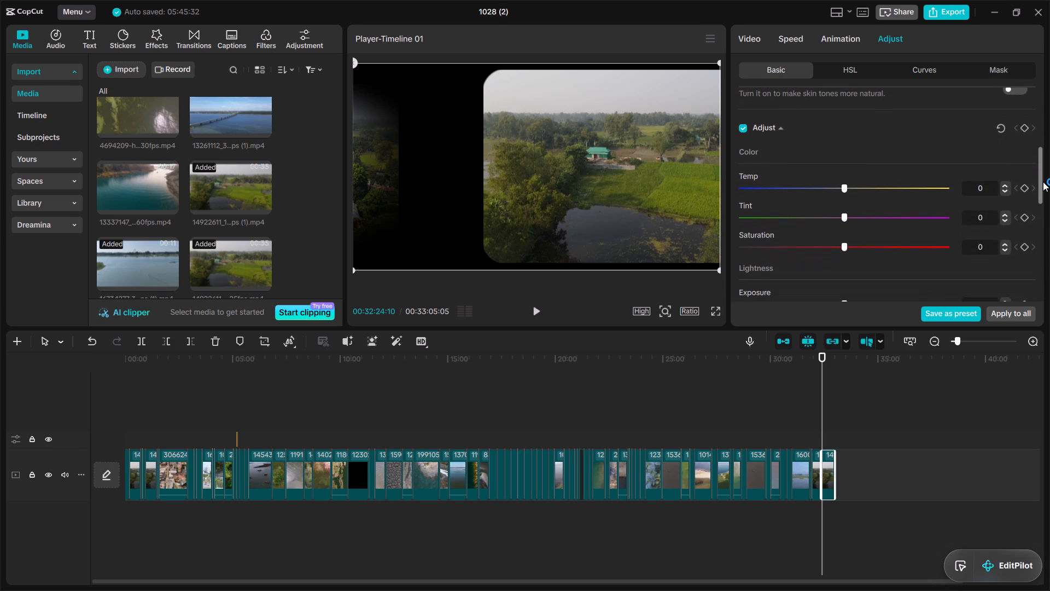
pyautogui.click(856, 181)
pyautogui.click(854, 212)
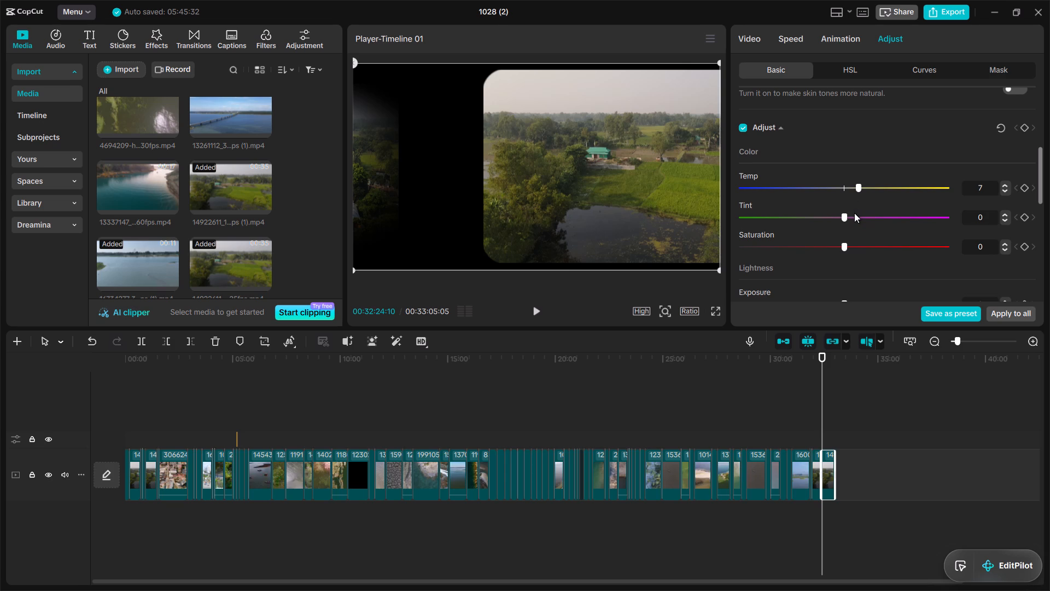
pyautogui.click(854, 213)
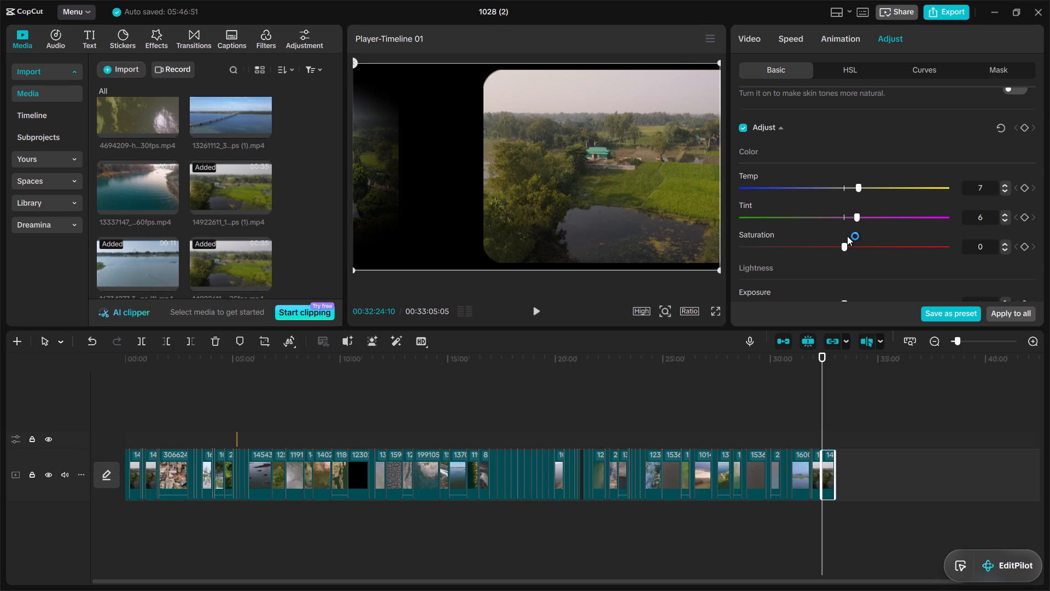
pyautogui.click(847, 236)
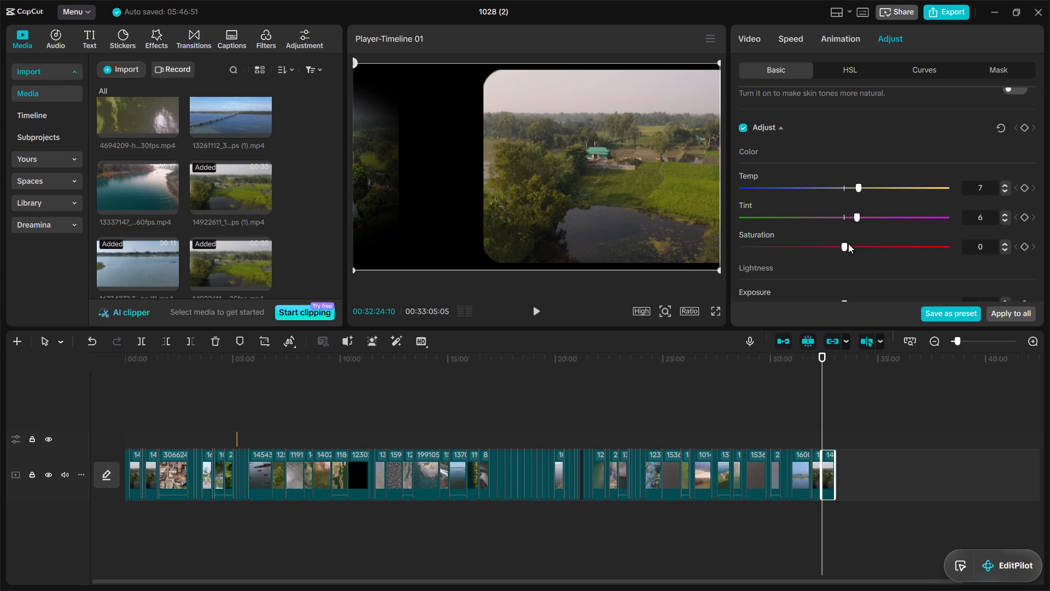
pyautogui.click(848, 244)
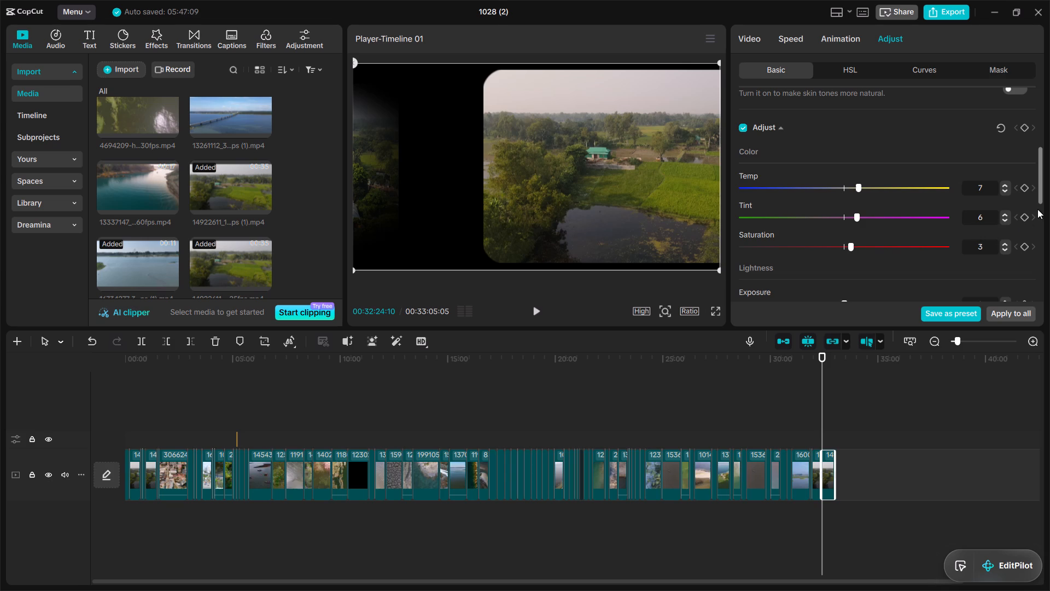
# Lower the newly inserted green-fields clip's Exposure to -3 and Contrast to -6 in the basic lightness adjustments.
pyautogui.moveTo(1037, 189); pyautogui.dragTo(1038, 204)
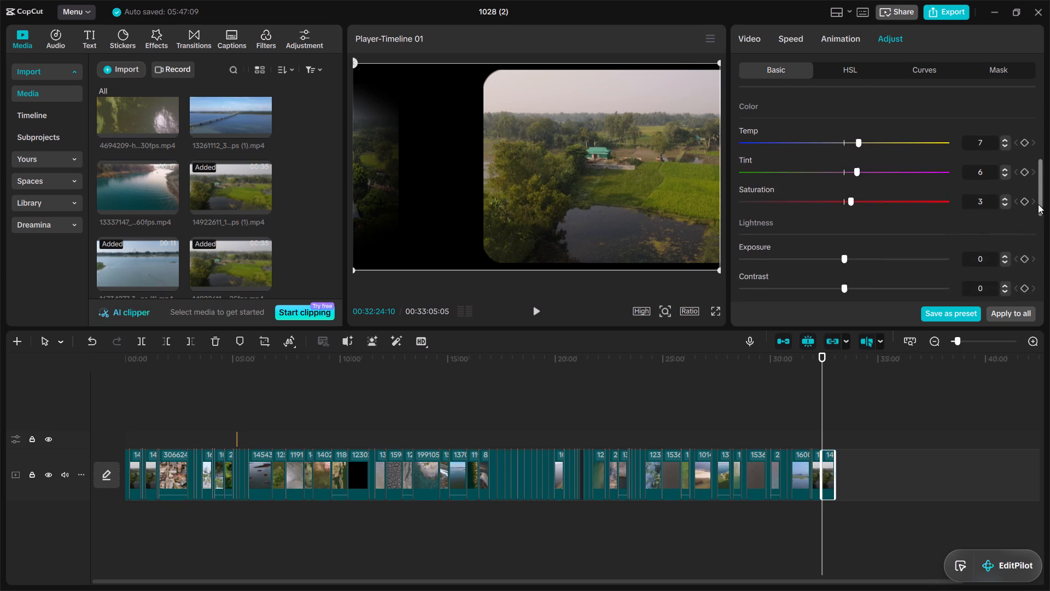
pyautogui.moveTo(1038, 204); pyautogui.dragTo(1040, 237)
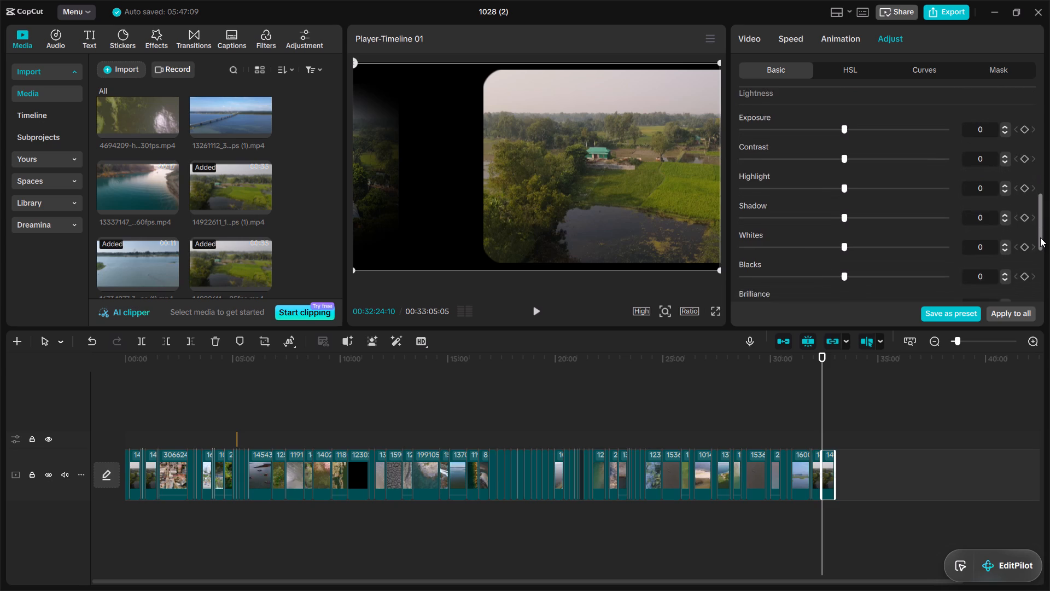
pyautogui.moveTo(1040, 237); pyautogui.dragTo(1040, 241)
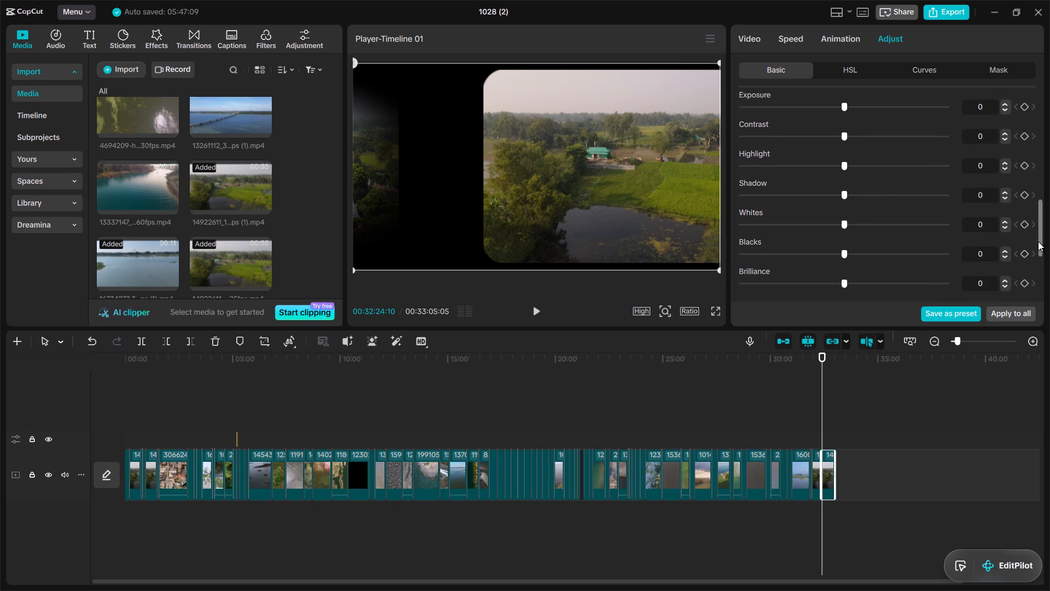
pyautogui.click(838, 106)
pyautogui.click(838, 106)
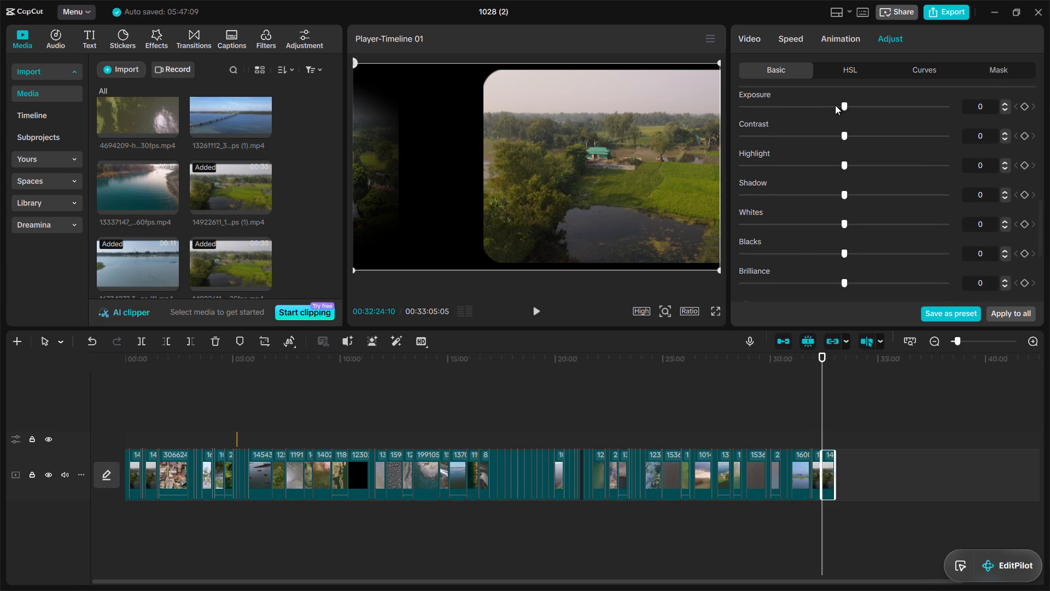
pyautogui.click(835, 105)
pyautogui.click(838, 134)
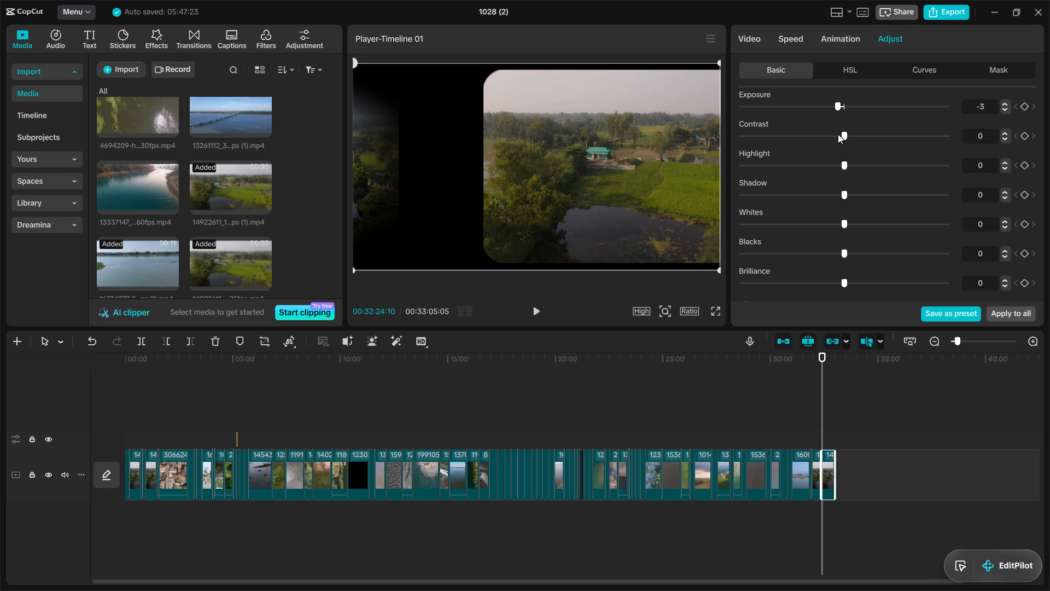
pyautogui.doubleClick(838, 134)
pyautogui.click(836, 133)
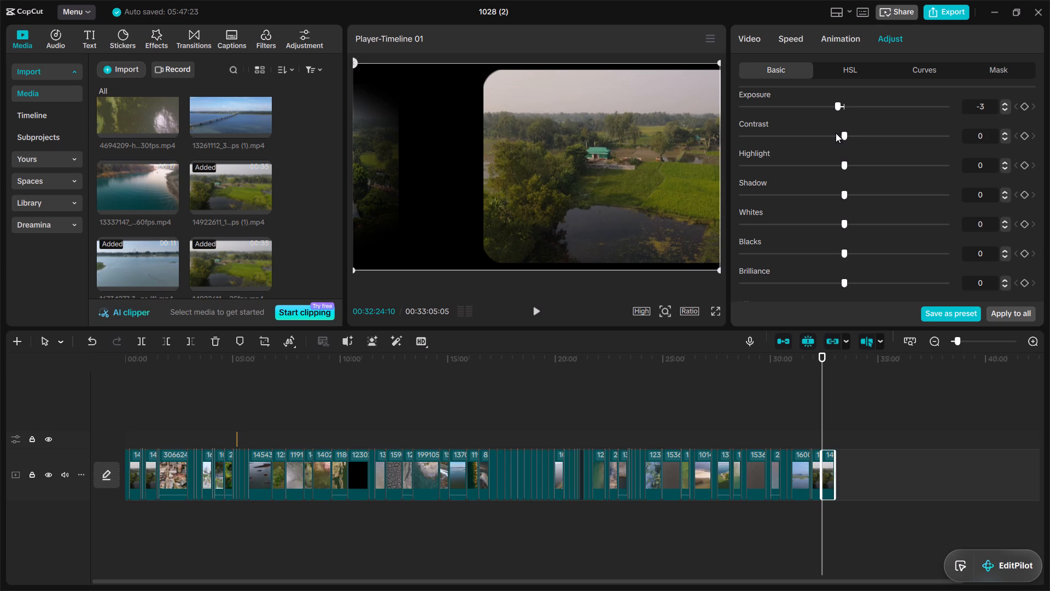
pyautogui.tripleClick(836, 133)
pyautogui.click(836, 133)
pyautogui.moveTo(836, 133); pyautogui.dragTo(829, 132)
pyautogui.moveTo(829, 132); pyautogui.dragTo(829, 132)
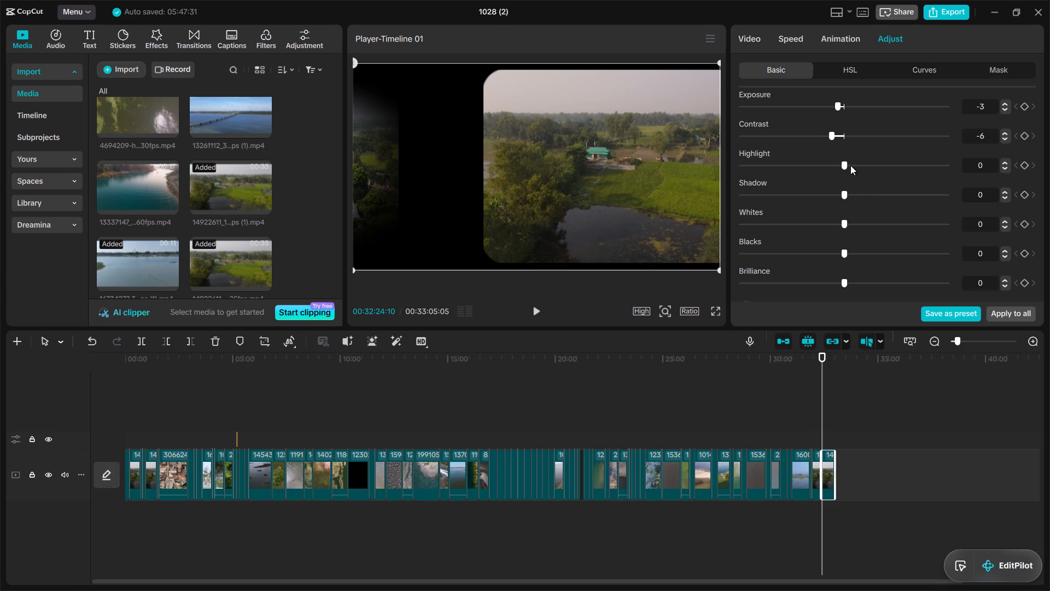
# Set the same clip's Highlight to 5, Shadow to 5, Whites to 4, Blacks to -3 and Brilliance to -3.
pyautogui.click(851, 165)
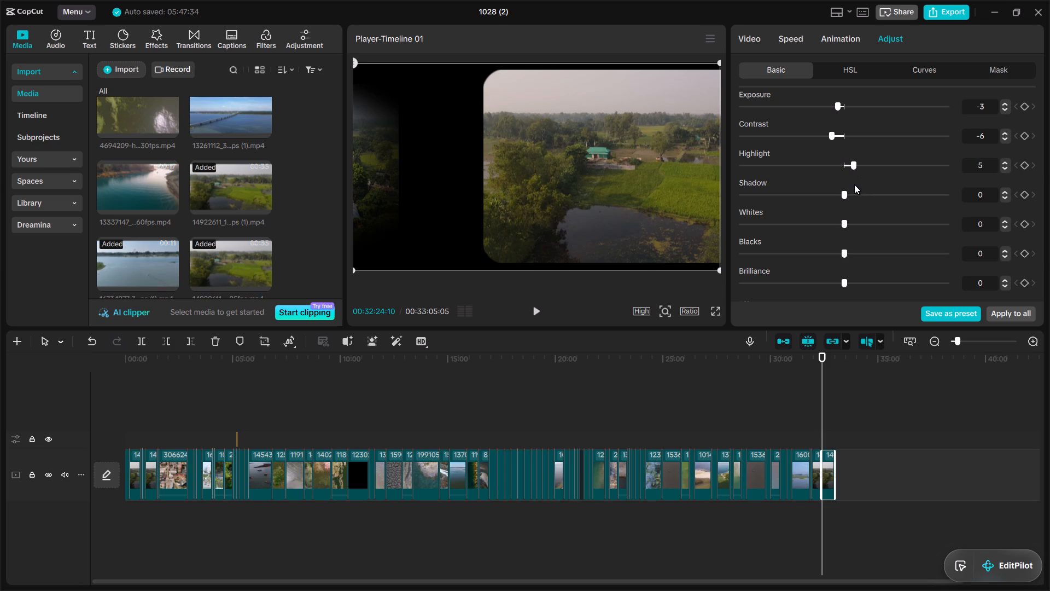
pyautogui.click(851, 191)
pyautogui.click(849, 220)
pyautogui.click(836, 250)
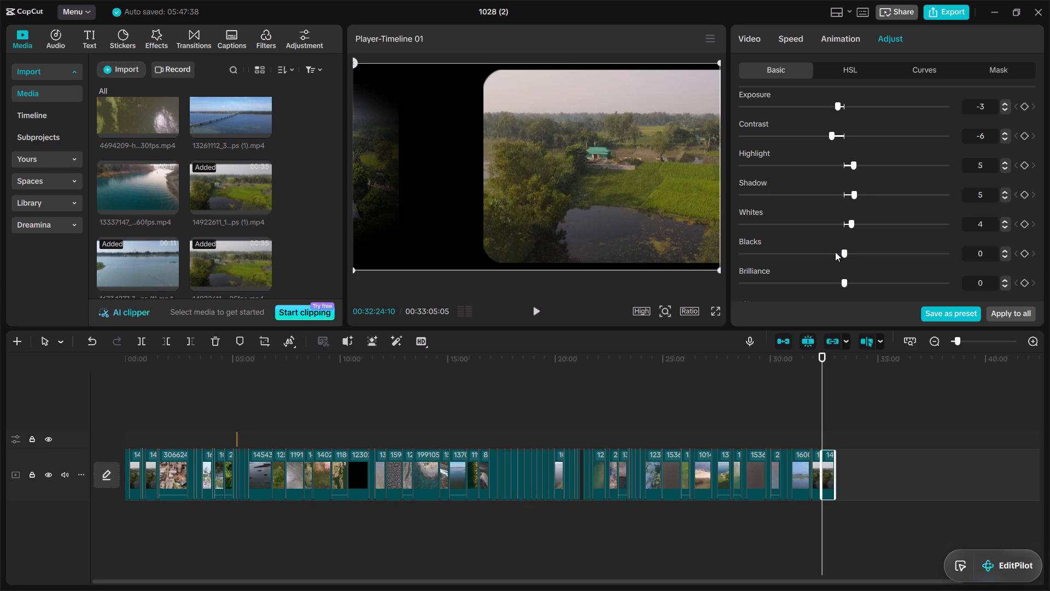
pyautogui.click(835, 252)
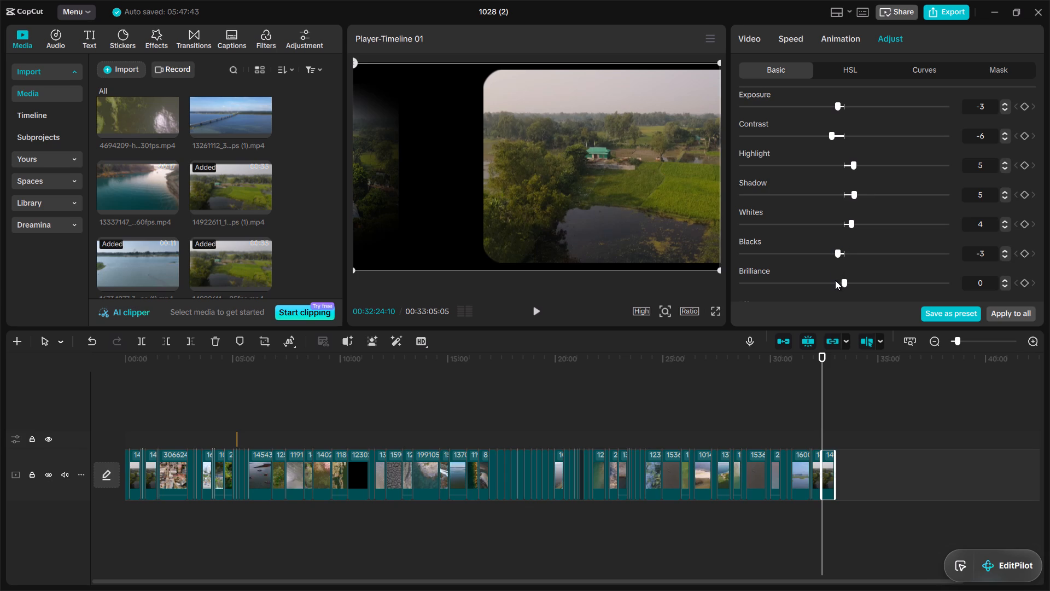
pyautogui.click(835, 280)
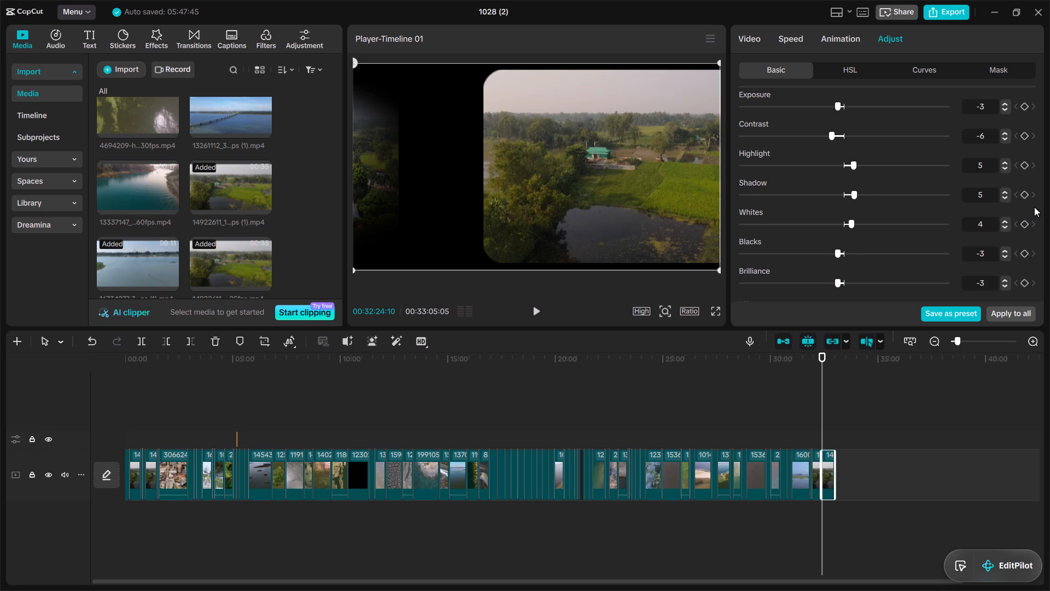
# Set the clip's effect adjustments to Vignette 41, Fade 7, Particles 7, Clarity 6 and Sharpen 6.
pyautogui.click(1039, 206)
pyautogui.moveTo(1040, 230); pyautogui.dragTo(1041, 235)
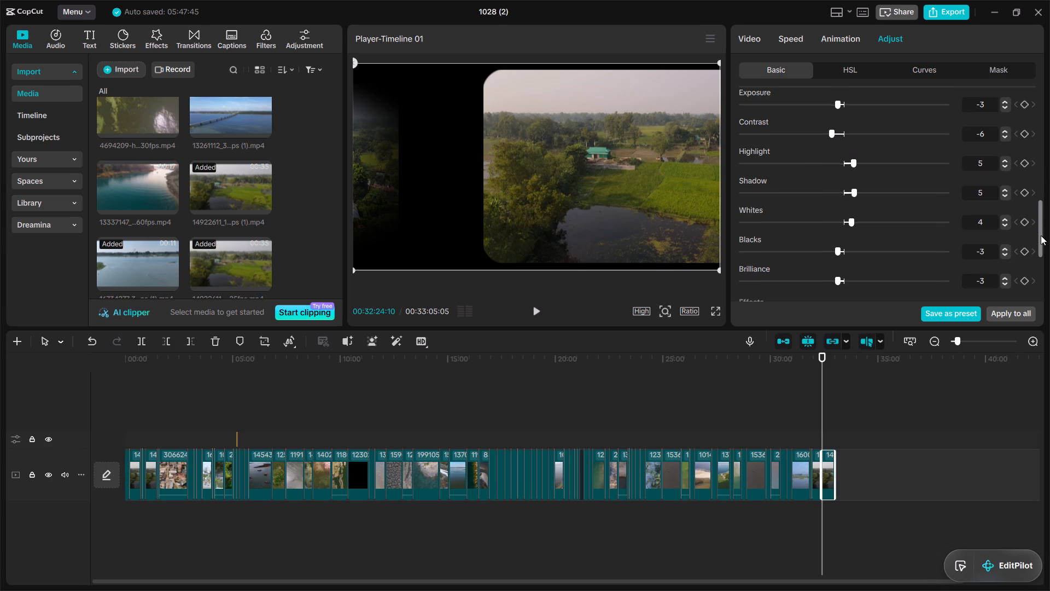
pyautogui.moveTo(1041, 235); pyautogui.dragTo(1030, 290)
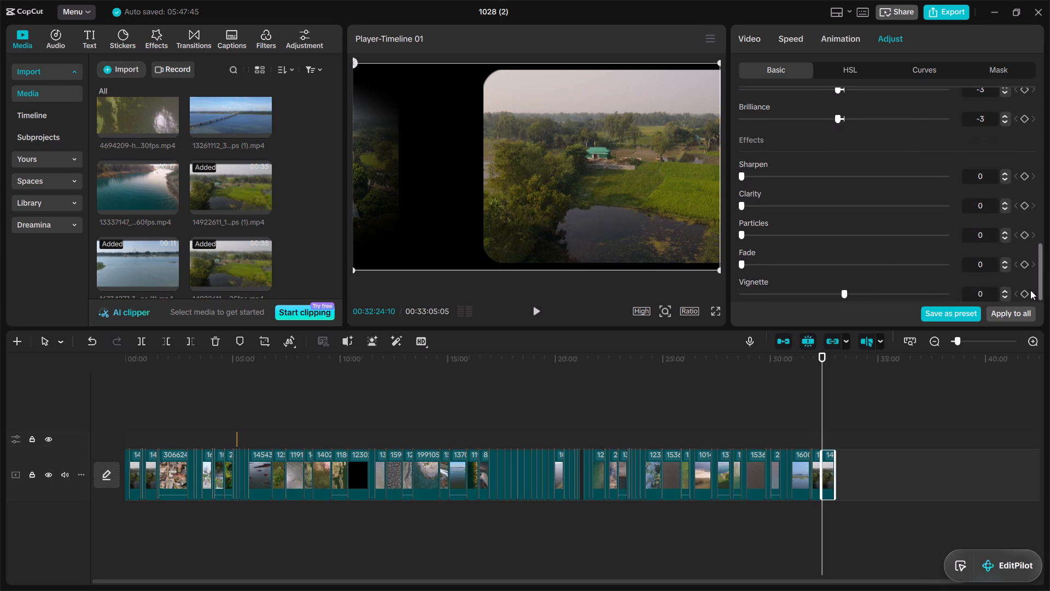
pyautogui.moveTo(1030, 290); pyautogui.dragTo(1029, 292)
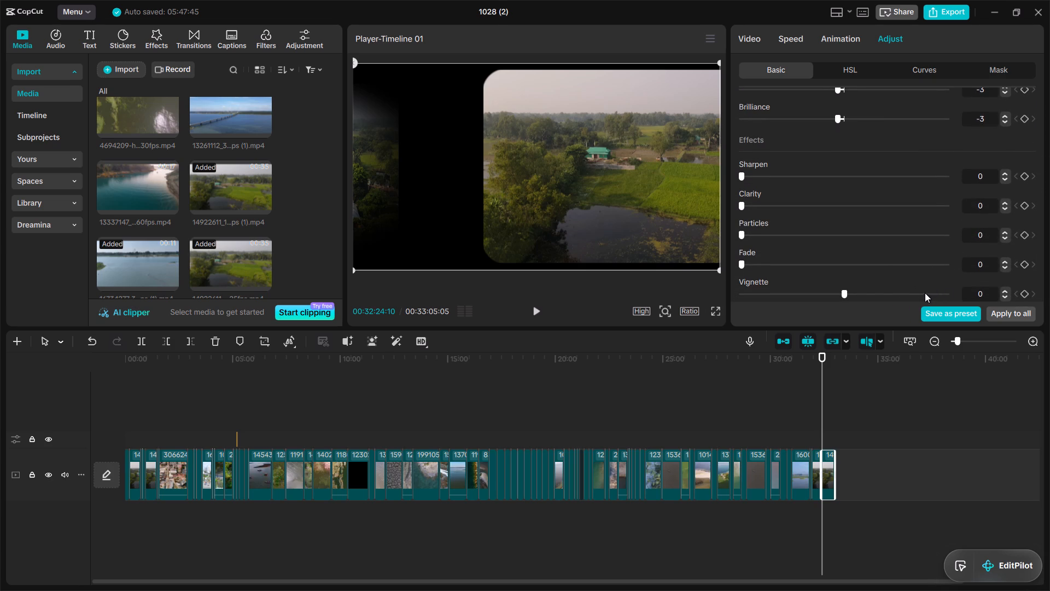
pyautogui.click(925, 293)
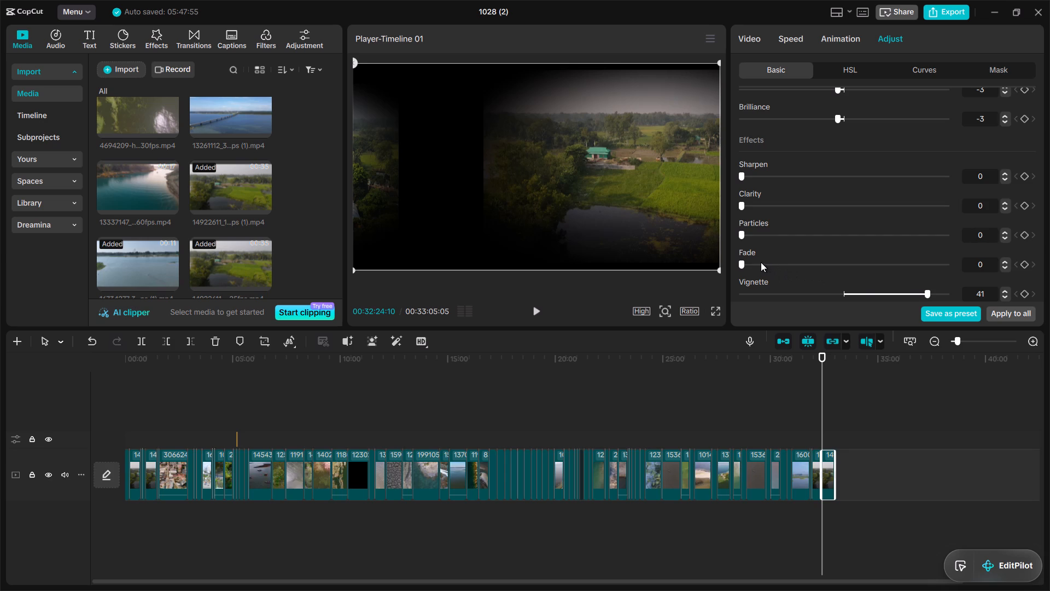
pyautogui.click(757, 259)
pyautogui.click(756, 231)
pyautogui.click(751, 203)
pyautogui.click(754, 171)
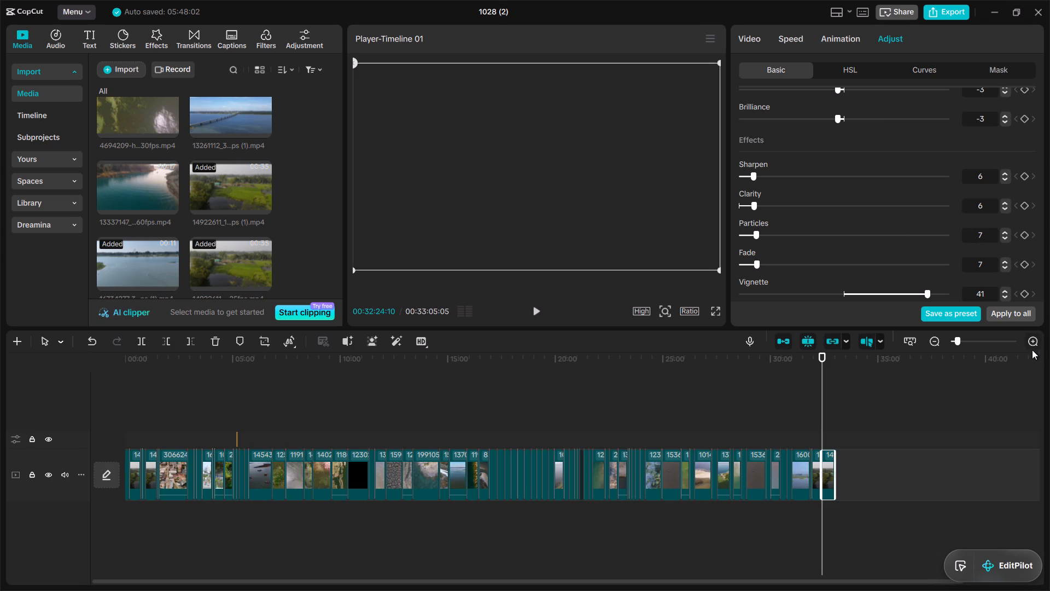
# For the short last clip on the timeline, set the HSL red range to Hue -3, Saturation -8 and Brightness 7.
pyautogui.click(1033, 340)
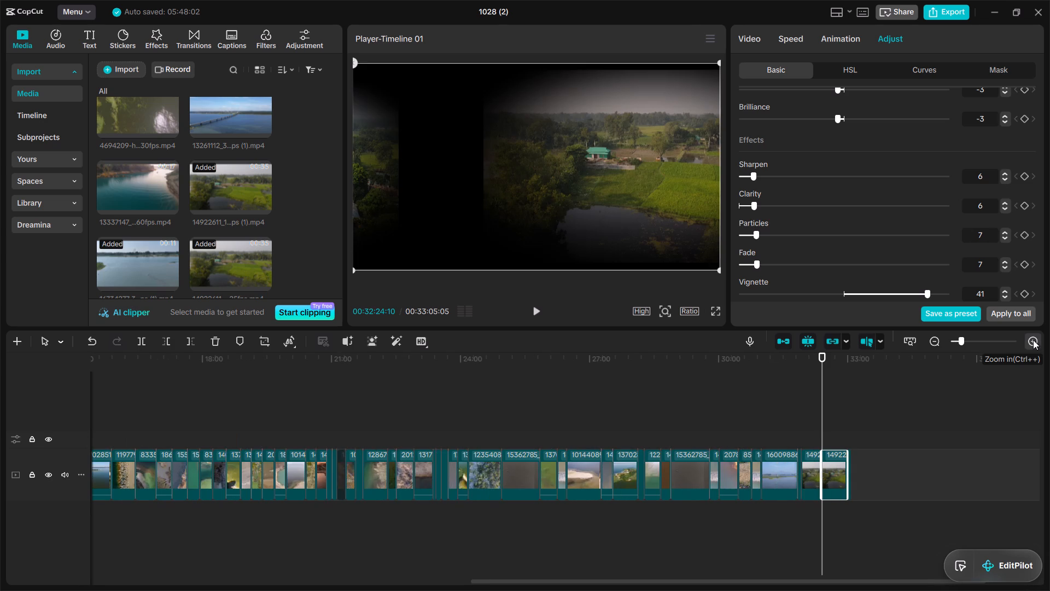
pyautogui.click(1033, 340)
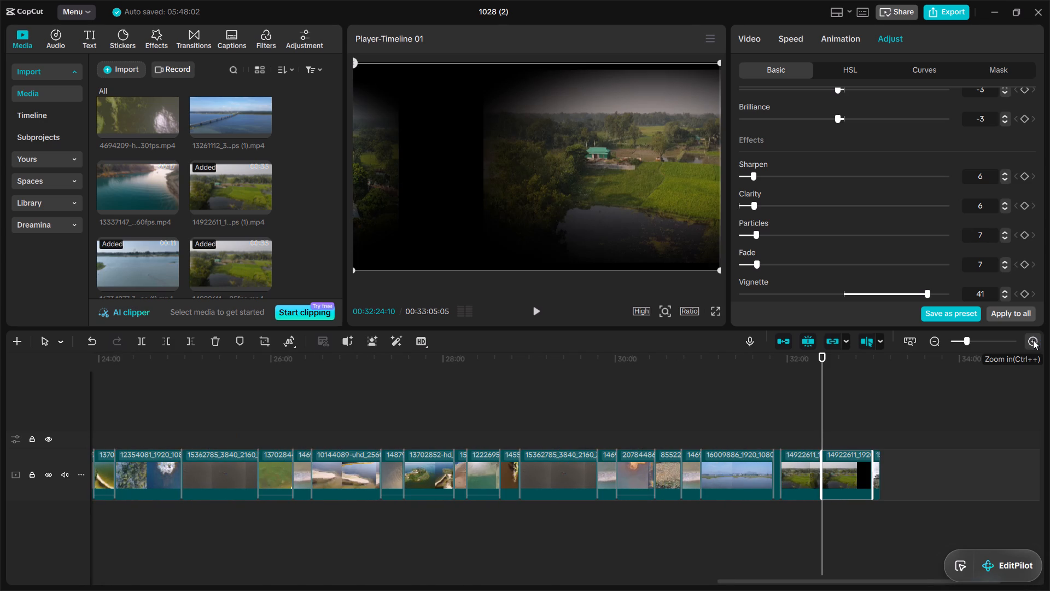
pyautogui.click(1033, 340)
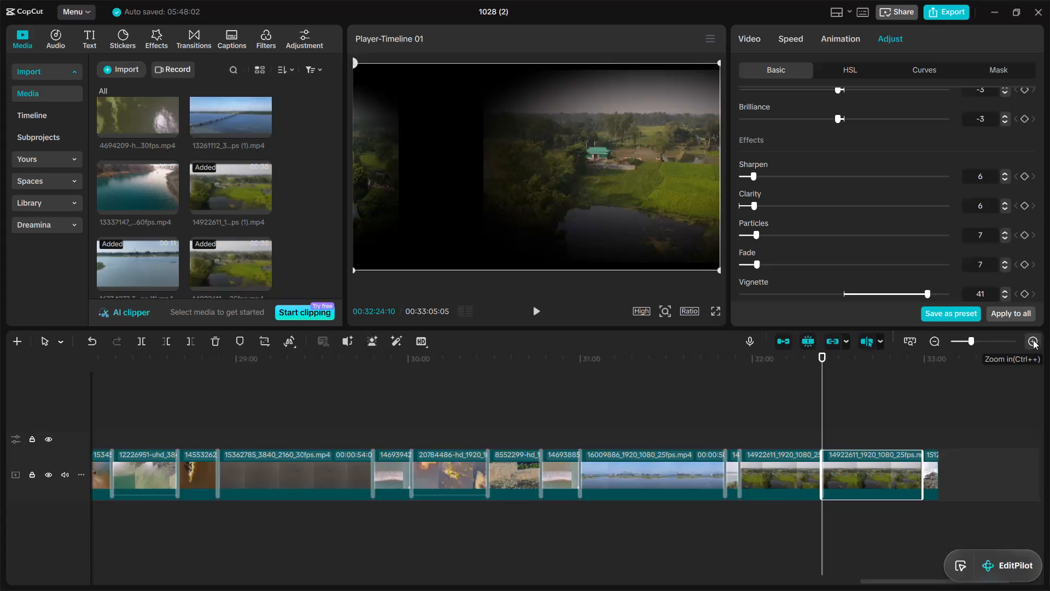
pyautogui.click(935, 465)
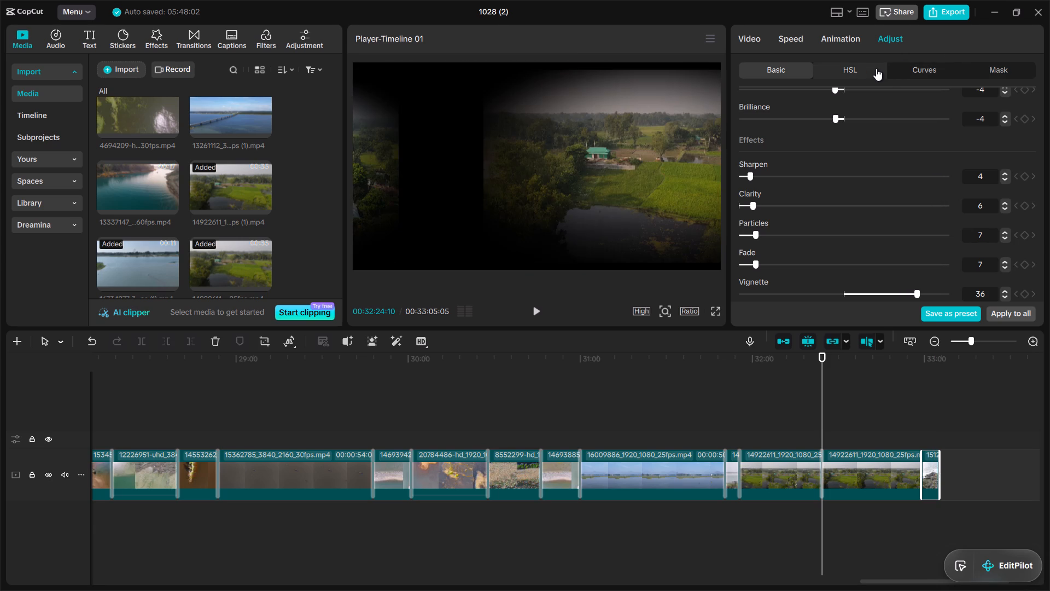
pyautogui.click(853, 67)
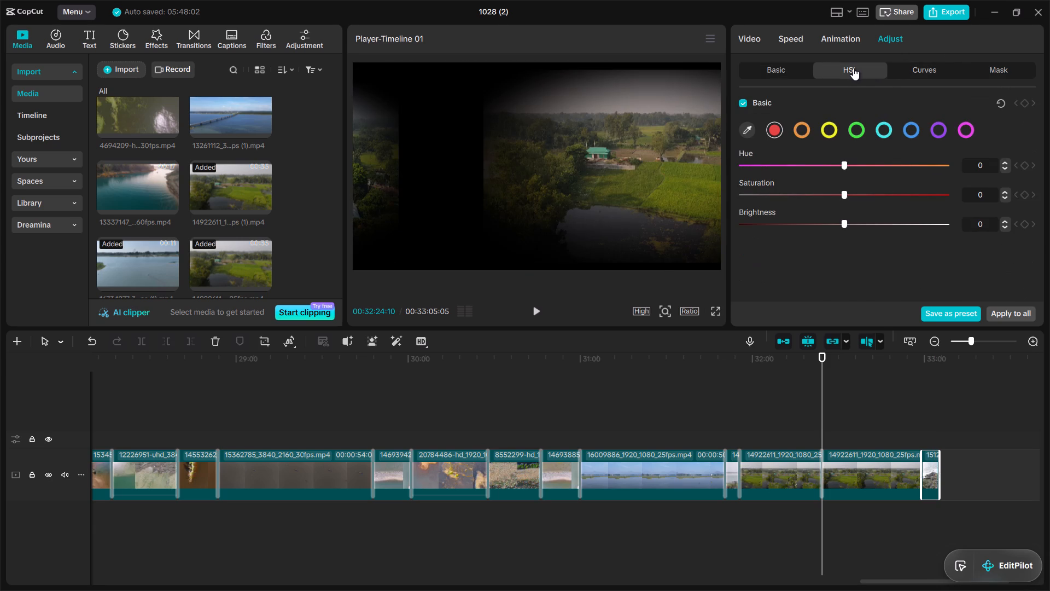
pyautogui.click(838, 164)
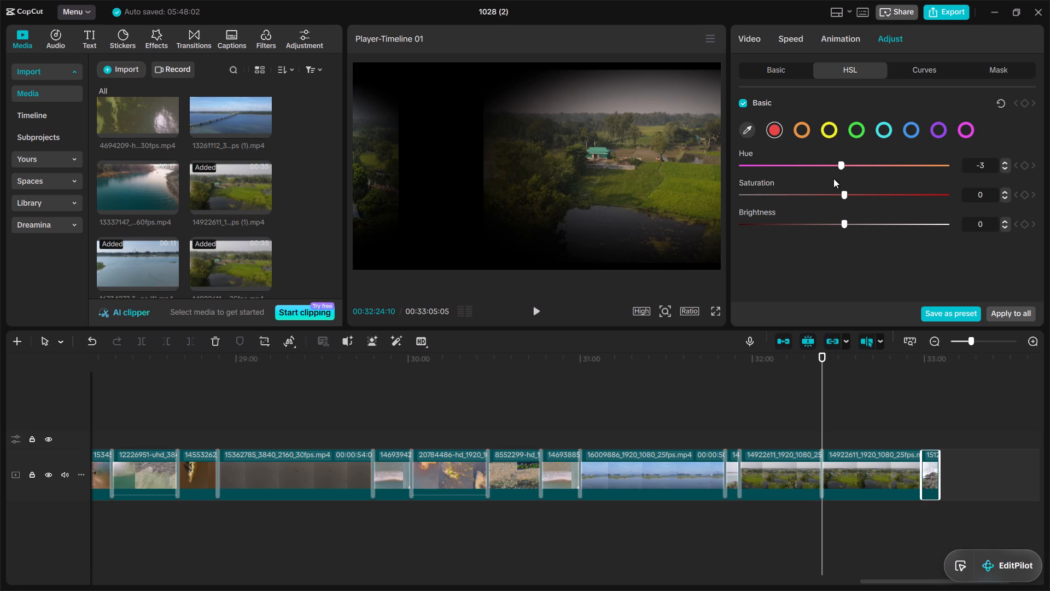
pyautogui.click(832, 192)
pyautogui.click(849, 221)
# Set the last clip's HSL orange range to Hue -11 and Saturation -10, and raise its Brightness slightly.
pyautogui.click(800, 128)
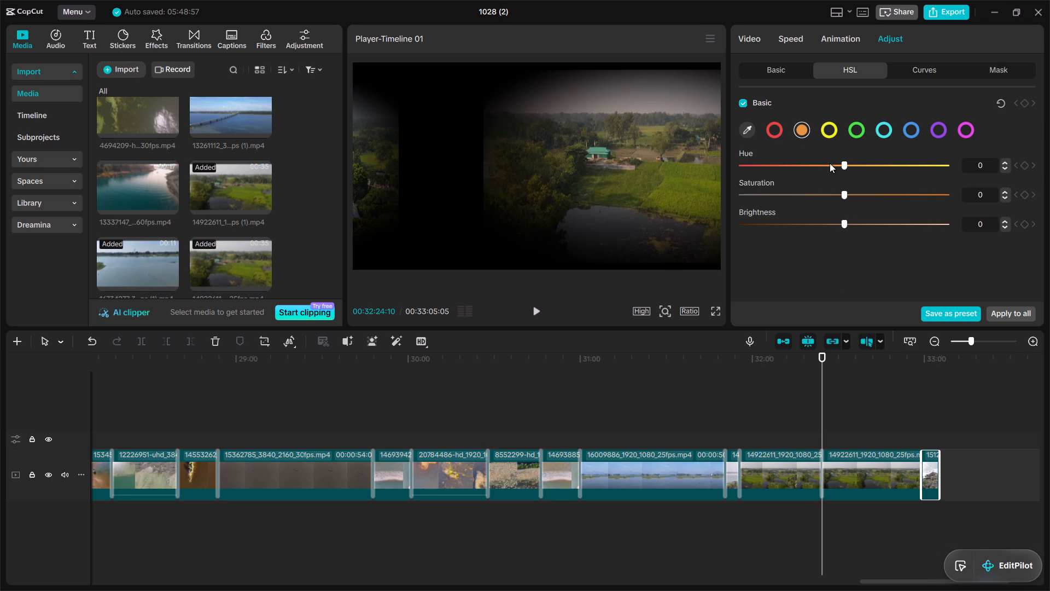
pyautogui.click(830, 163)
pyautogui.click(831, 190)
pyautogui.click(850, 221)
# Set the last clip's HSL yellow range to Hue -7, Saturation -7 and Brightness 14.
pyautogui.click(827, 128)
pyautogui.click(834, 163)
pyautogui.click(834, 190)
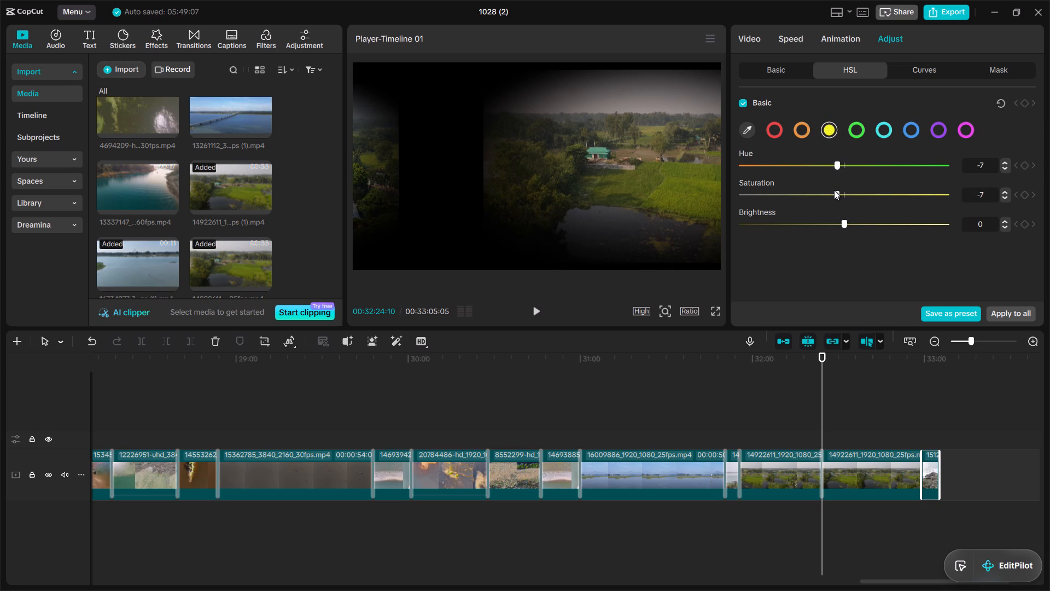
pyautogui.click(856, 222)
# Set the last clip's HSL green range to Hue 8, Saturation 7 and Brightness -5.
pyautogui.click(857, 128)
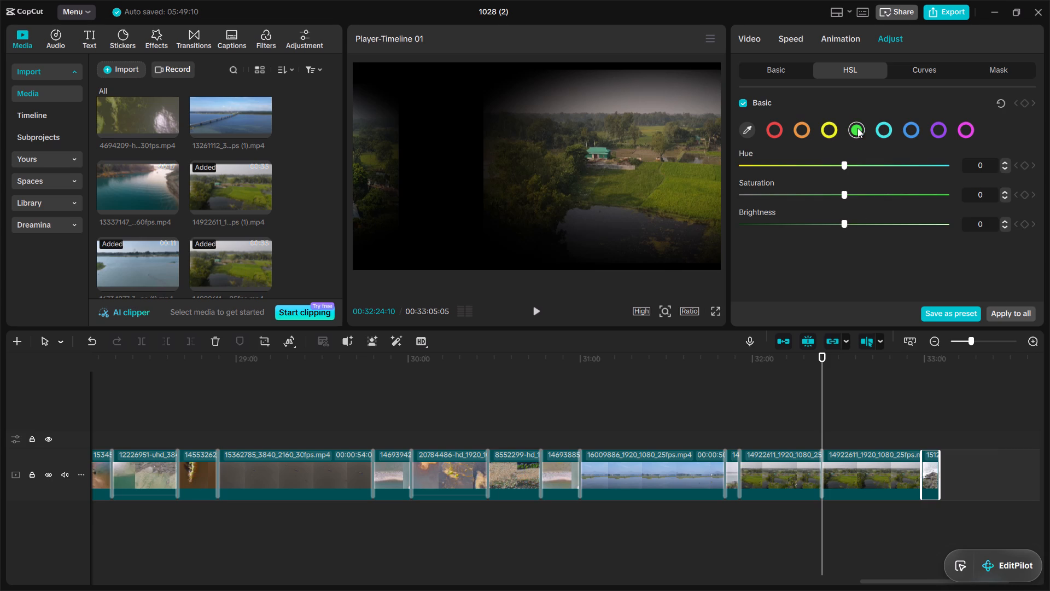
pyautogui.click(850, 164)
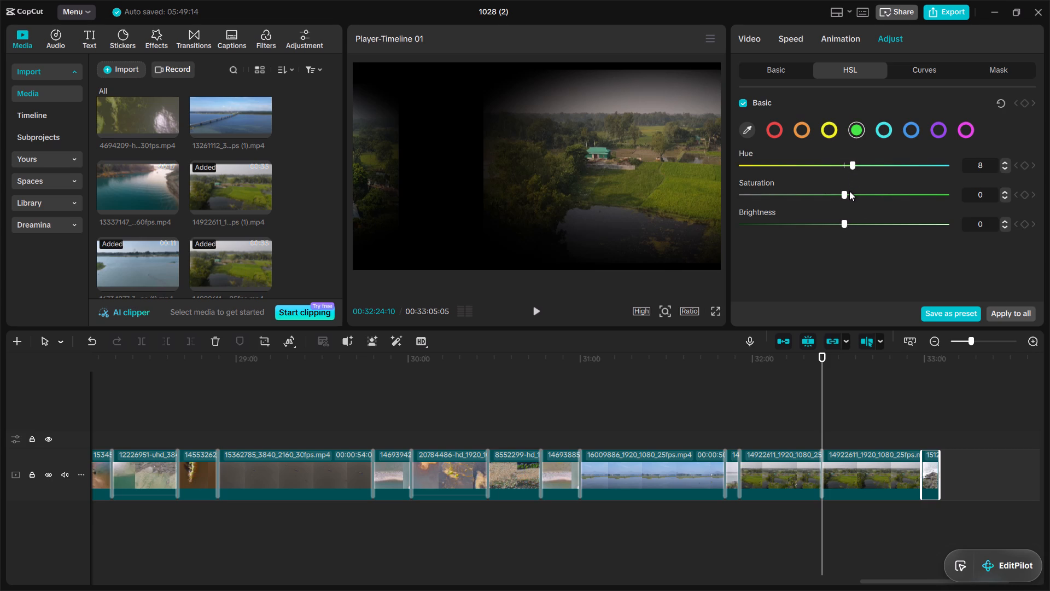
pyautogui.click(849, 191)
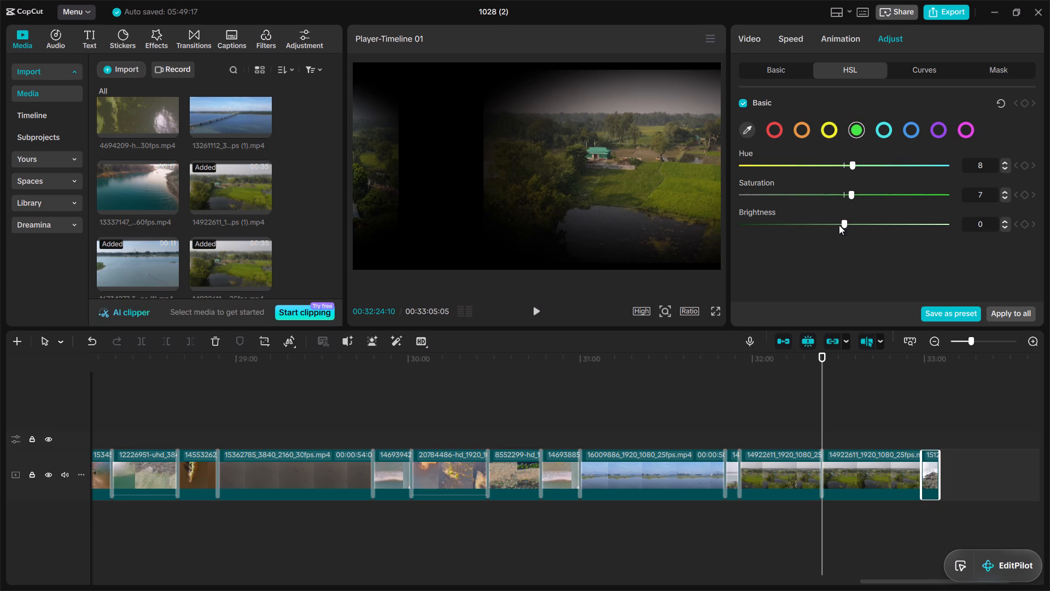
pyautogui.click(836, 222)
# Set the last clip's HSL cyan range to Hue 9, Saturation 9 and Brightness -6.
pyautogui.click(882, 130)
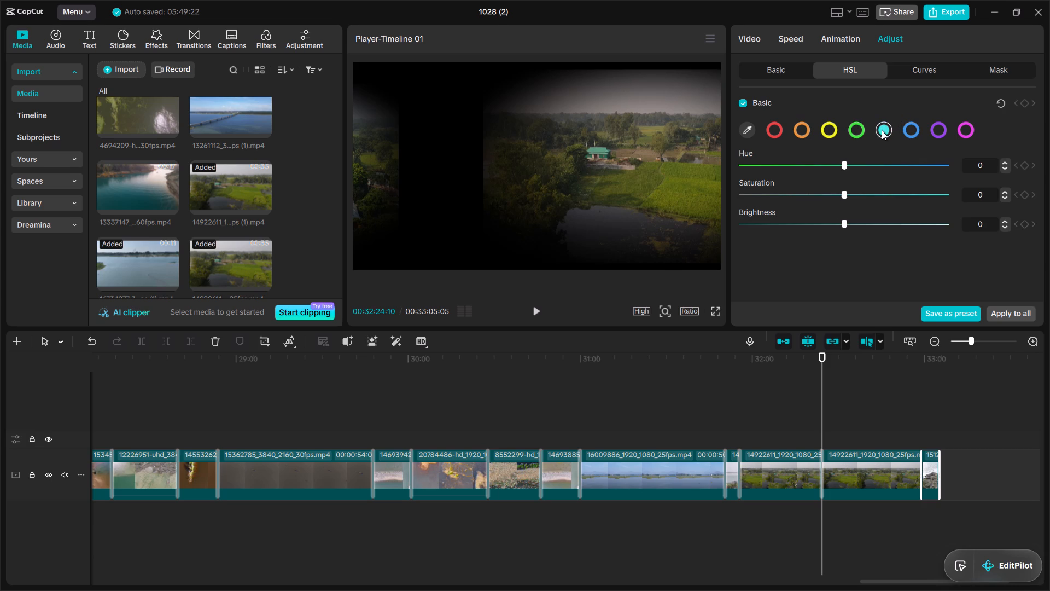
pyautogui.click(851, 161)
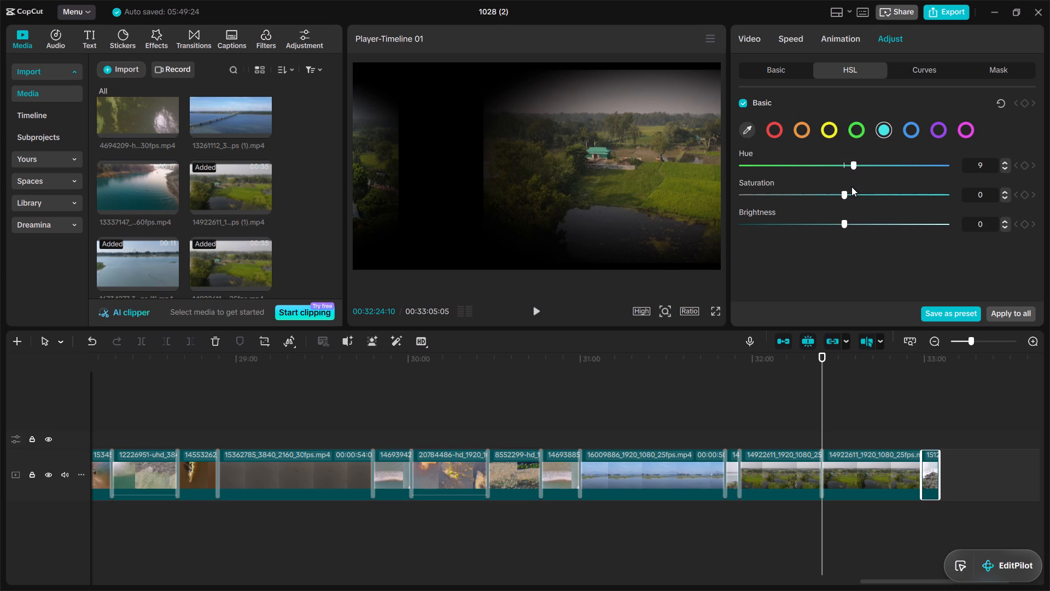
pyautogui.click(851, 192)
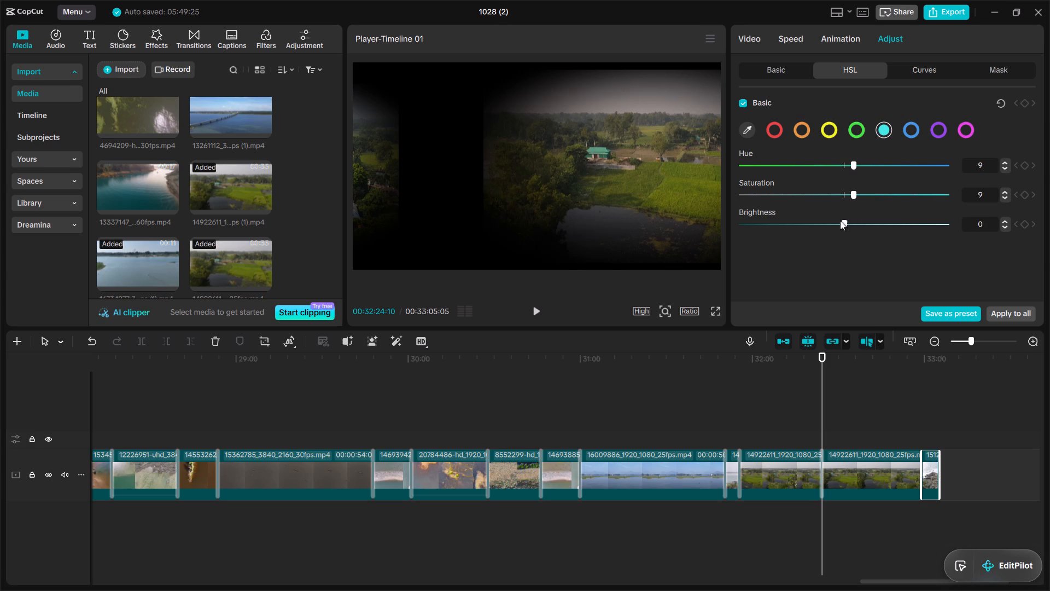
pyautogui.click(835, 221)
# Set the last clip's HSL blue range to Hue 6, Saturation 8 and Brightness 8.
pyautogui.click(907, 130)
pyautogui.click(848, 163)
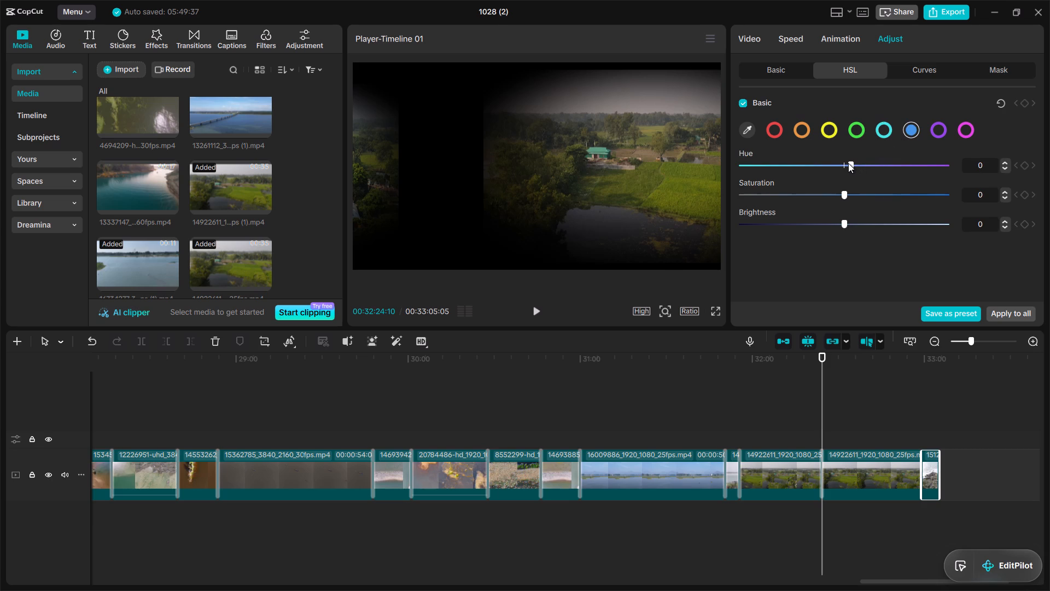
pyautogui.click(850, 192)
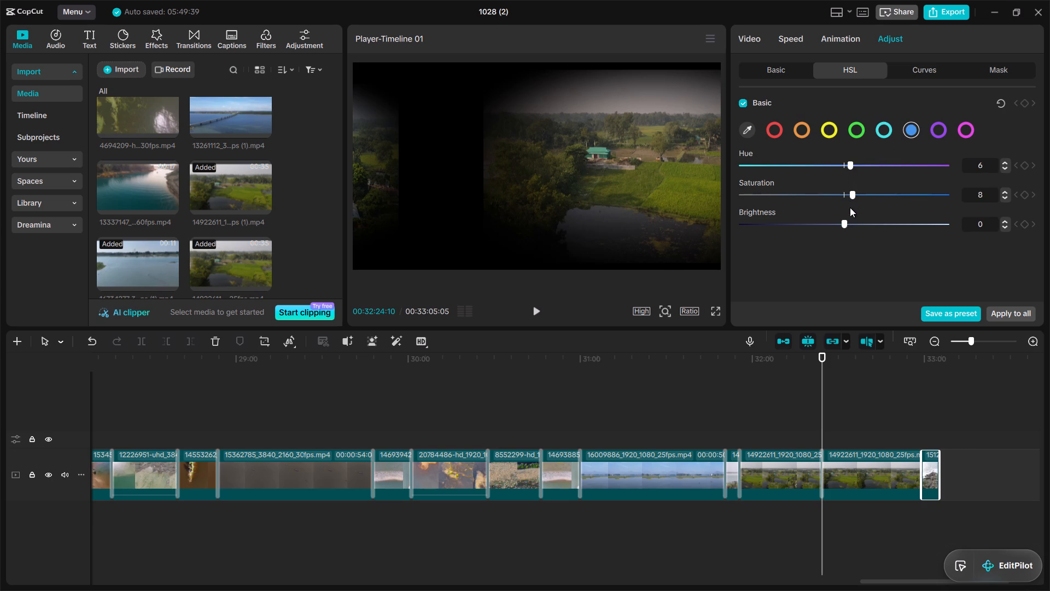
pyautogui.click(850, 219)
# Set the last clip's HSL purple range to Hue 7, Saturation 7 and Brightness 5.
pyautogui.click(936, 130)
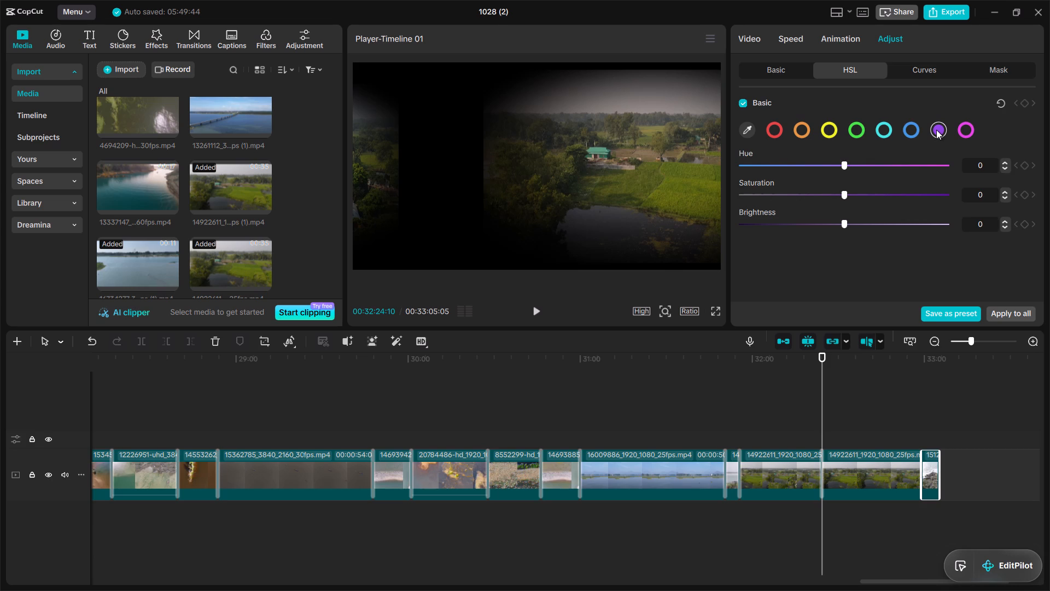
pyautogui.click(849, 161)
pyautogui.click(849, 193)
pyautogui.click(847, 223)
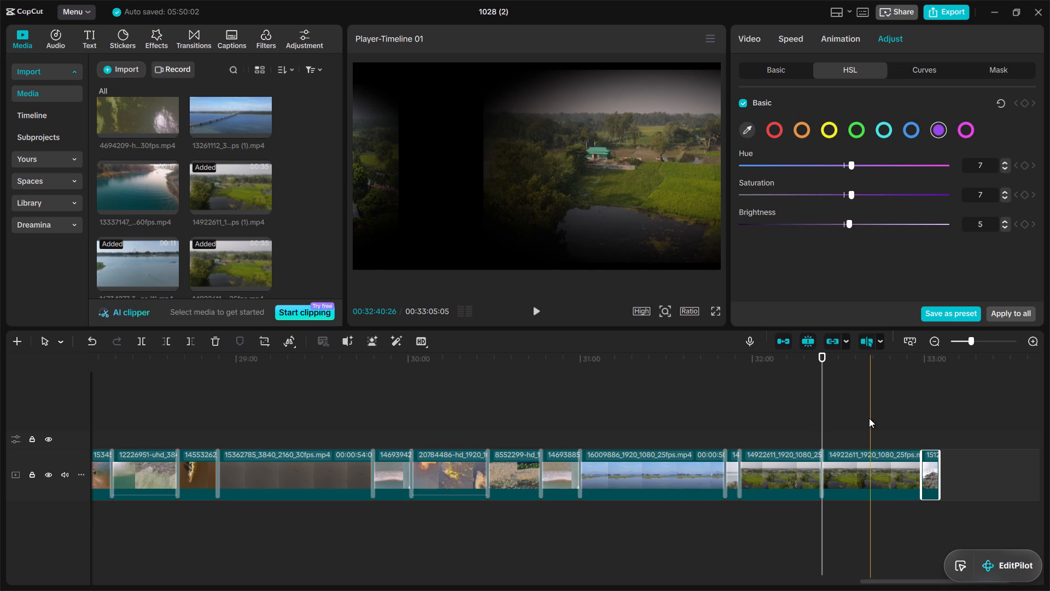
# For the second 14922611 clip, just before the last clip, set the HSL red range to Hue -5, Saturation -6 and Brightness -5.
pyautogui.click(861, 462)
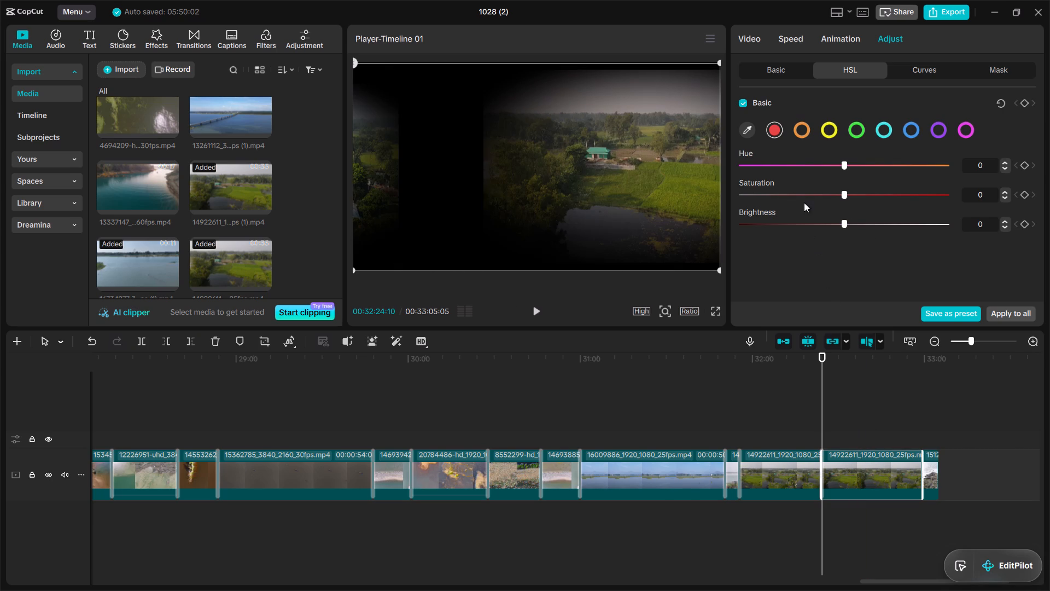
pyautogui.click(836, 165)
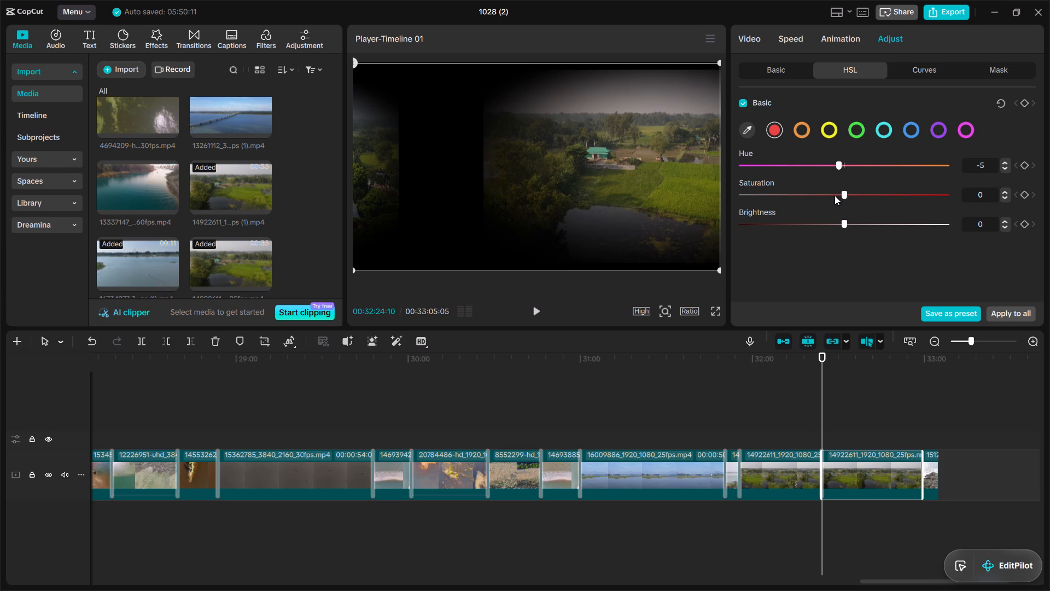
pyautogui.click(835, 192)
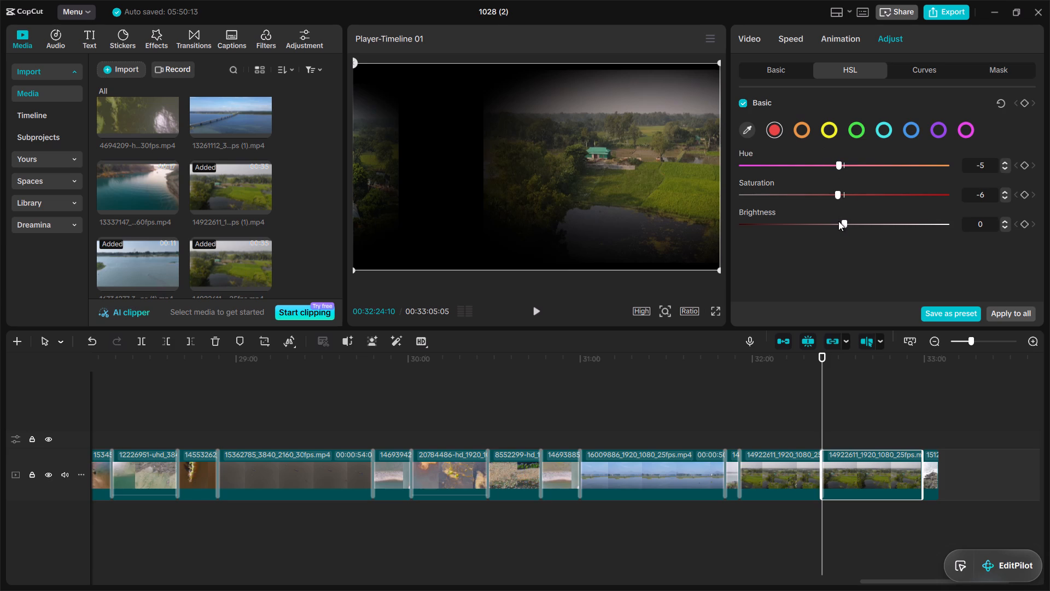
pyautogui.click(838, 221)
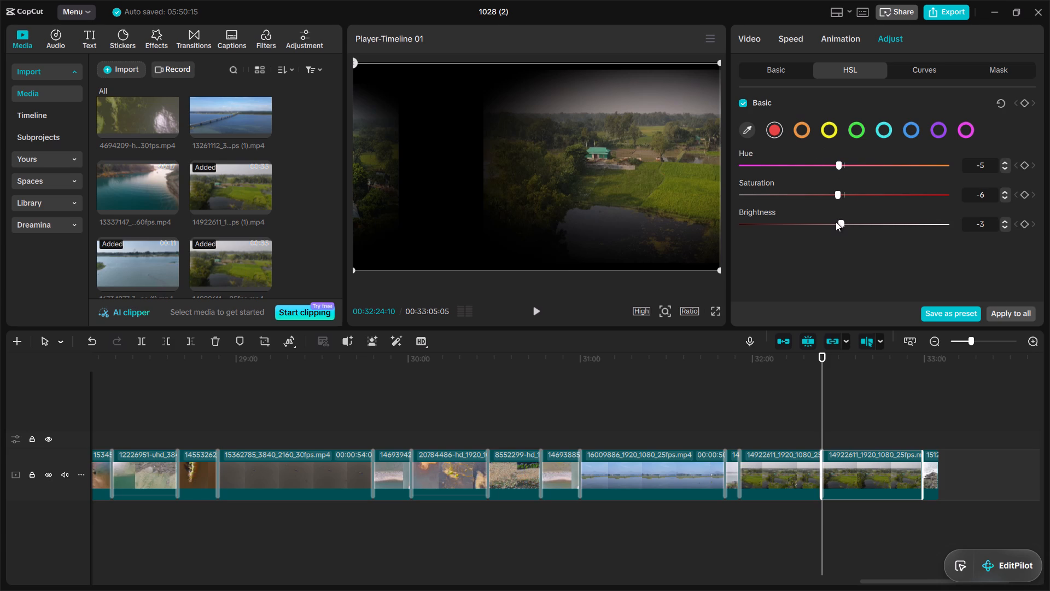
pyautogui.click(836, 222)
# Set the second 14922611 clip's HSL orange range to Hue -4, Saturation -5 and Brightness -6.
pyautogui.click(803, 133)
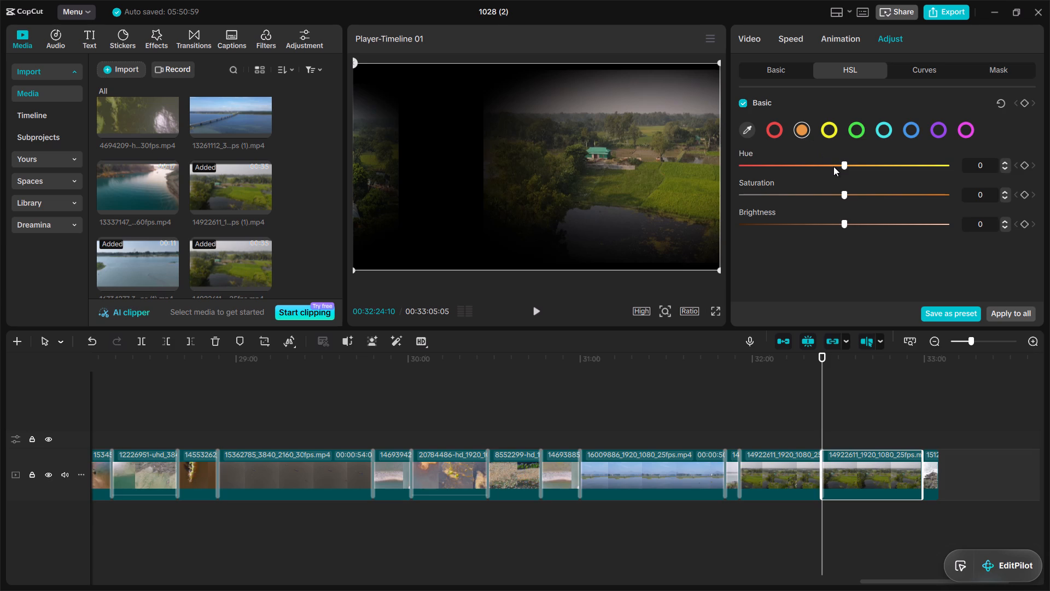
pyautogui.click(837, 163)
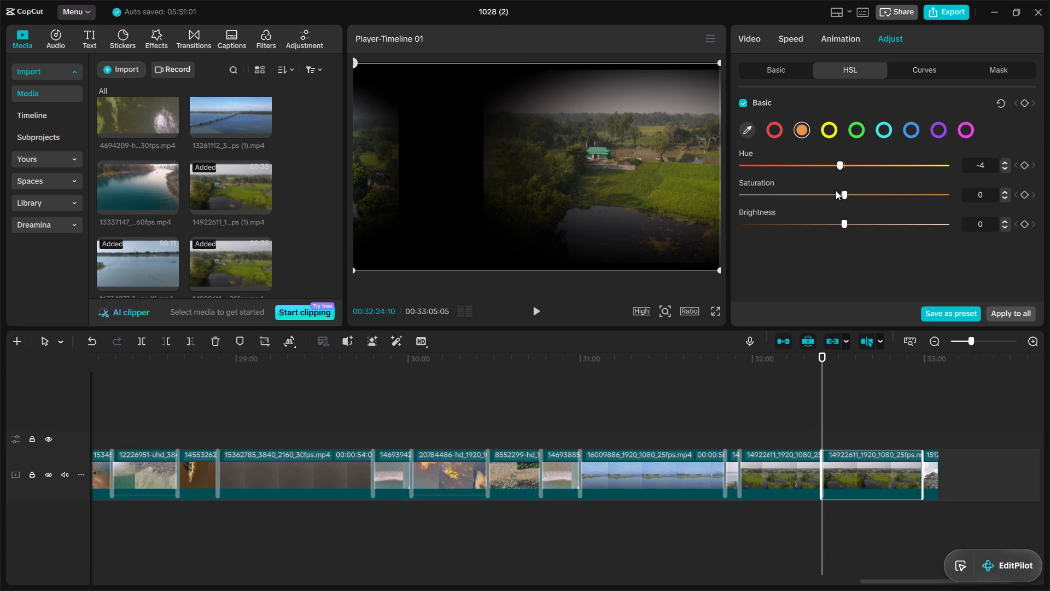
pyautogui.click(836, 190)
pyautogui.click(836, 220)
# Set the same clip's HSL yellow range to Hue 8, Saturation 10 and Brightness 11.
pyautogui.click(833, 128)
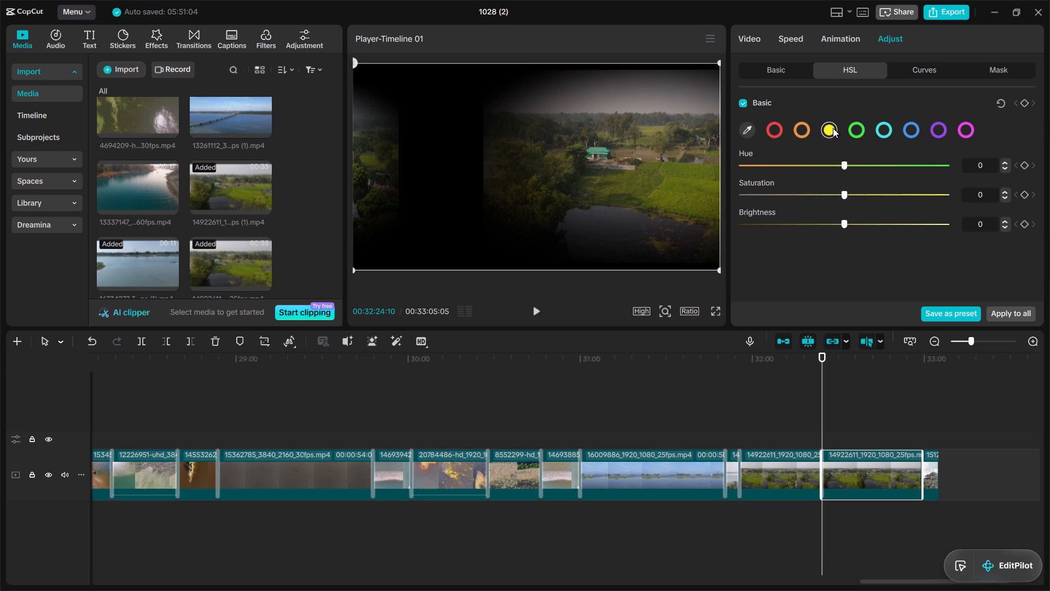
pyautogui.click(850, 163)
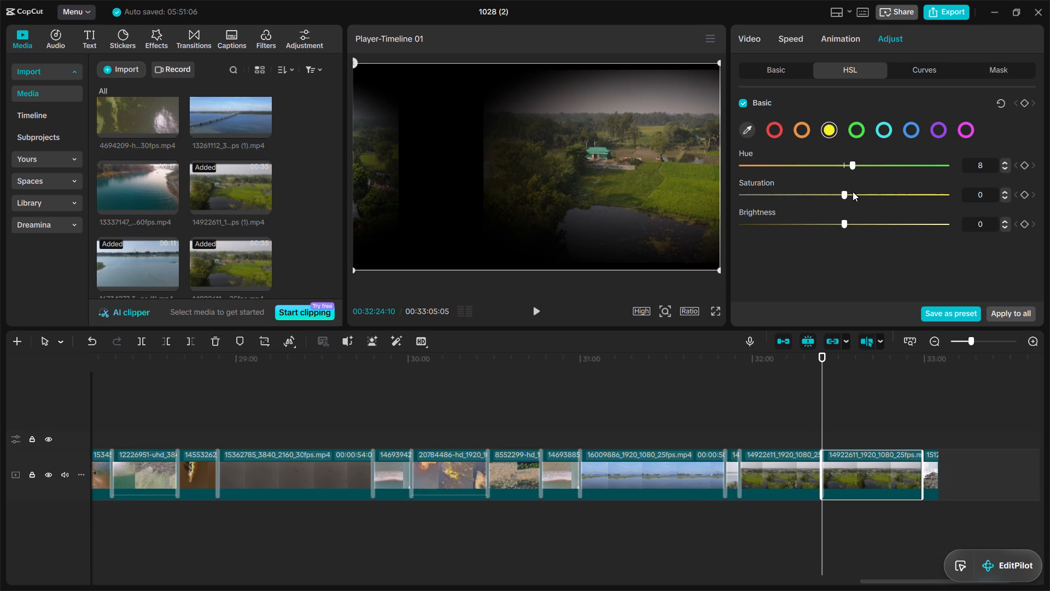
pyautogui.click(853, 194)
pyautogui.click(853, 221)
# Set the same clip's HSL green range to Hue 10, Saturation 9 and Brightness 8.
pyautogui.click(854, 135)
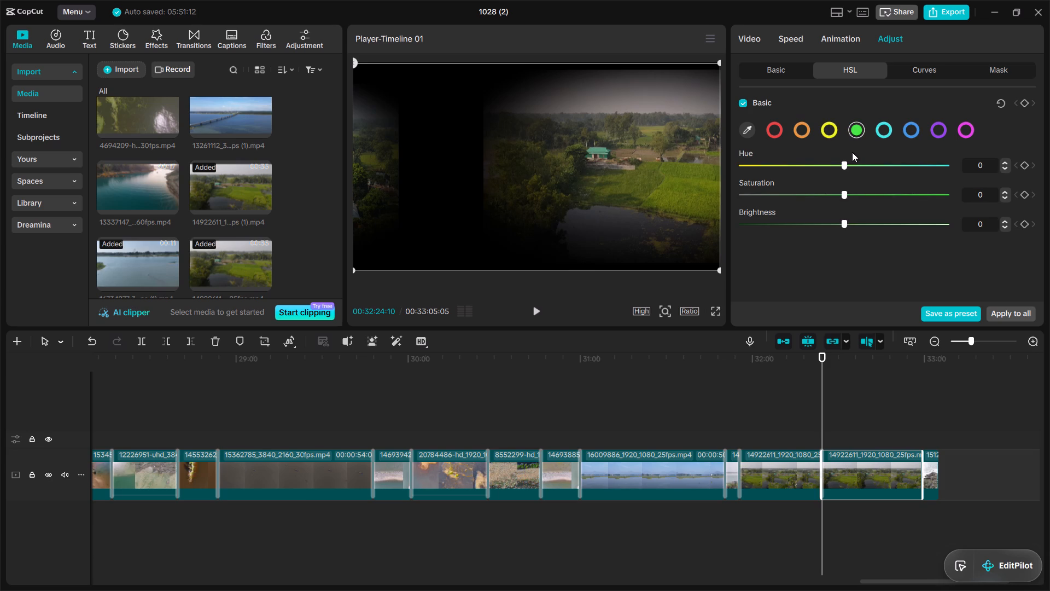
pyautogui.click(852, 163)
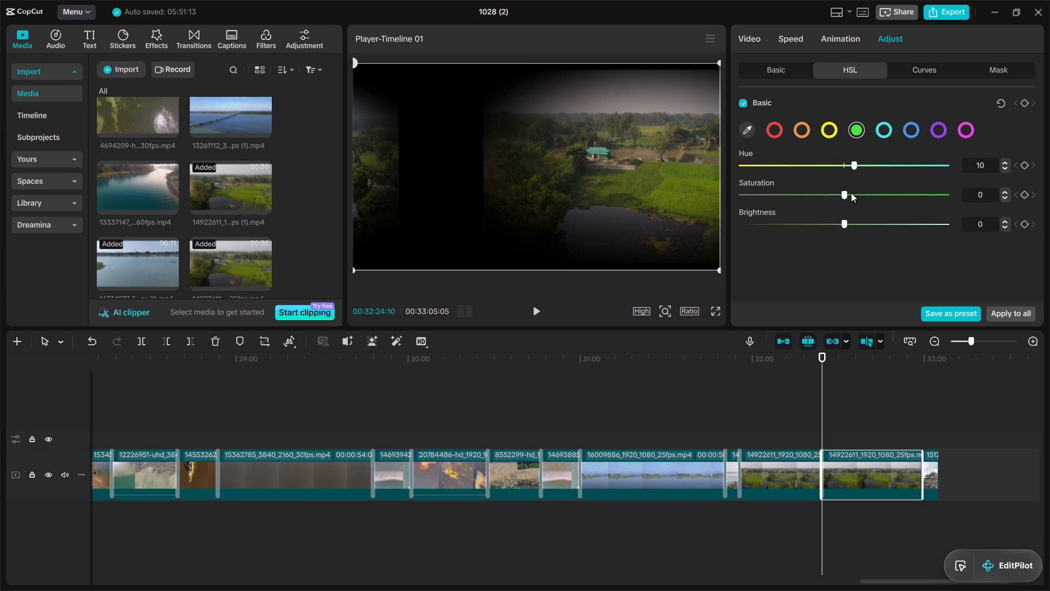
pyautogui.click(851, 193)
pyautogui.click(850, 221)
# Set the same clip's HSL cyan range to Hue 10 and Saturation 10, and raise its Brightness slightly.
pyautogui.click(881, 129)
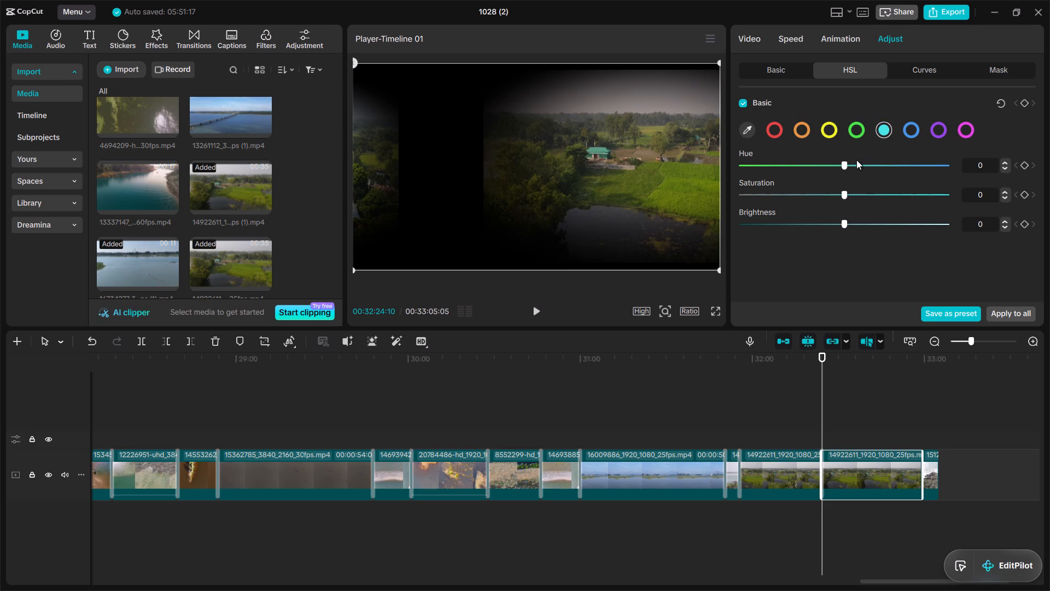
pyautogui.moveTo(854, 162); pyautogui.dragTo(853, 190)
pyautogui.click(853, 190)
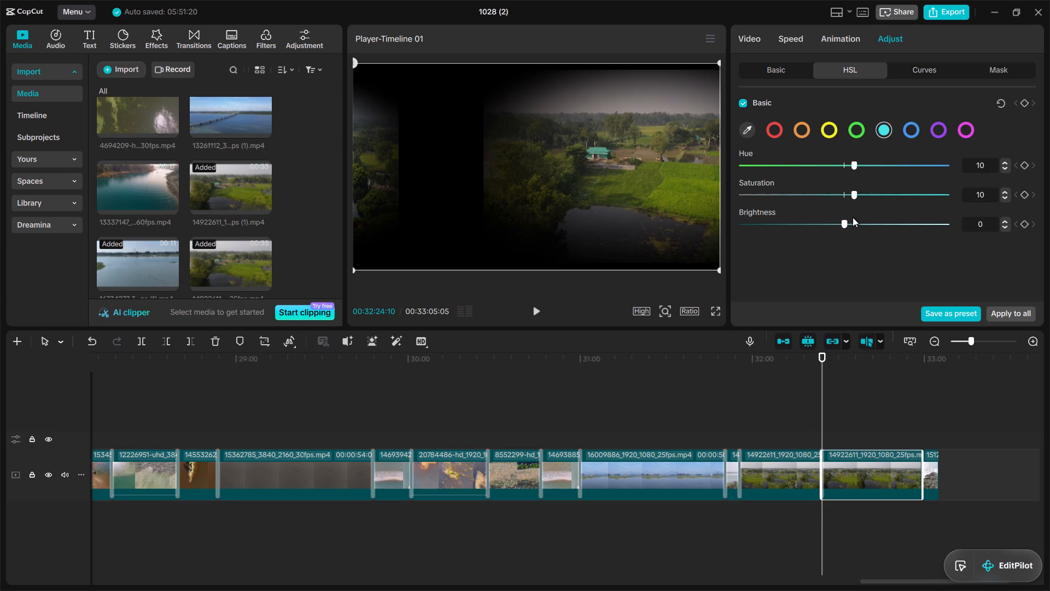
pyautogui.click(853, 218)
# Set the second 14922611 clip's HSL blue range to Hue 8, Saturation 7 and Brightness 8.
pyautogui.click(912, 131)
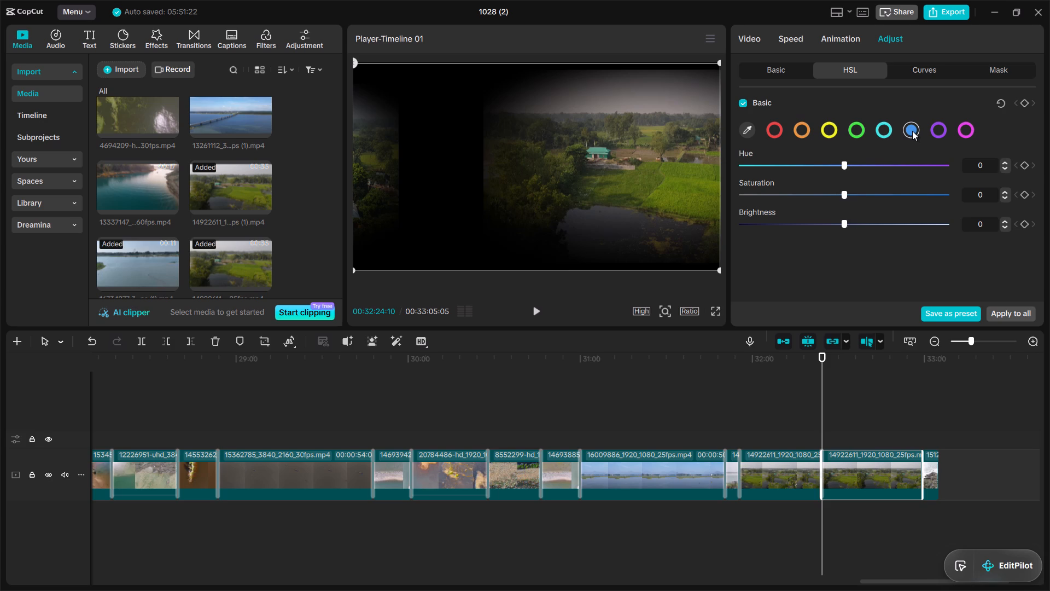
pyautogui.click(850, 163)
pyautogui.click(849, 190)
pyautogui.click(850, 222)
# Set the same clip's HSL purple range to Hue 7, Saturation 8 and Brightness -5.
pyautogui.click(937, 130)
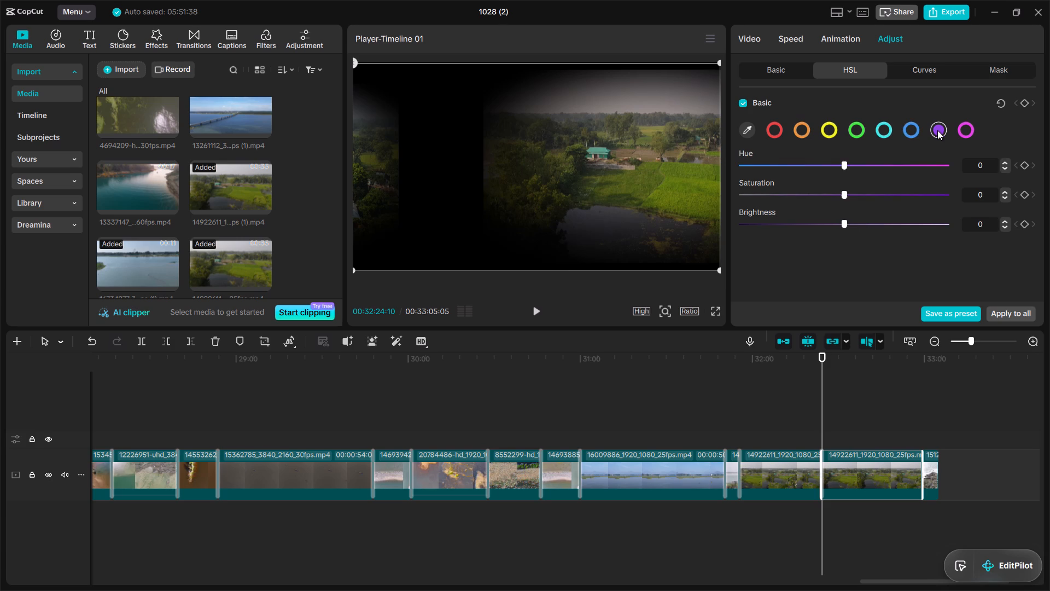
pyautogui.click(849, 163)
pyautogui.click(850, 192)
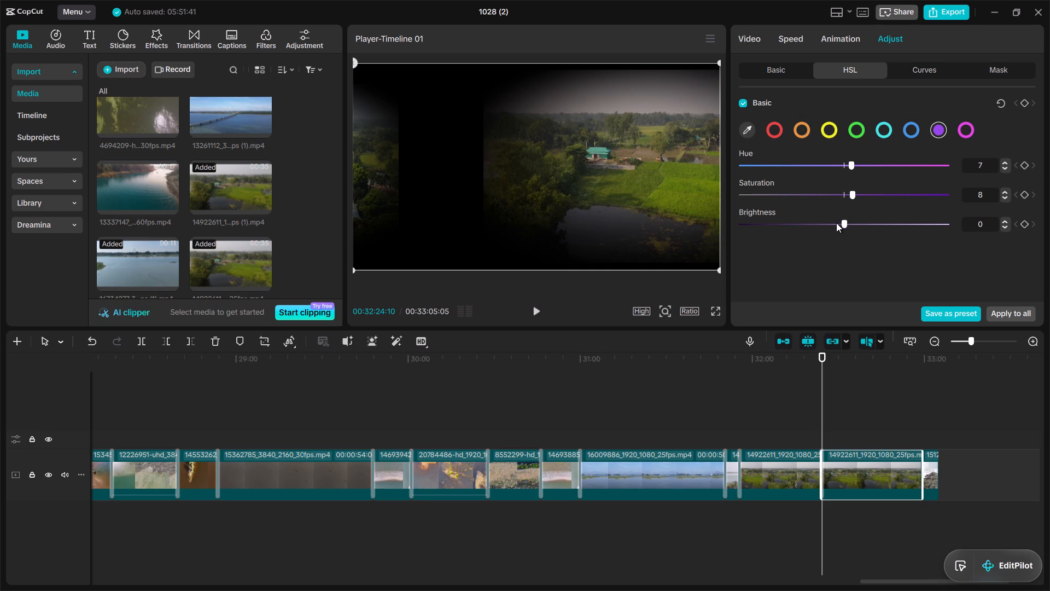
pyautogui.click(836, 223)
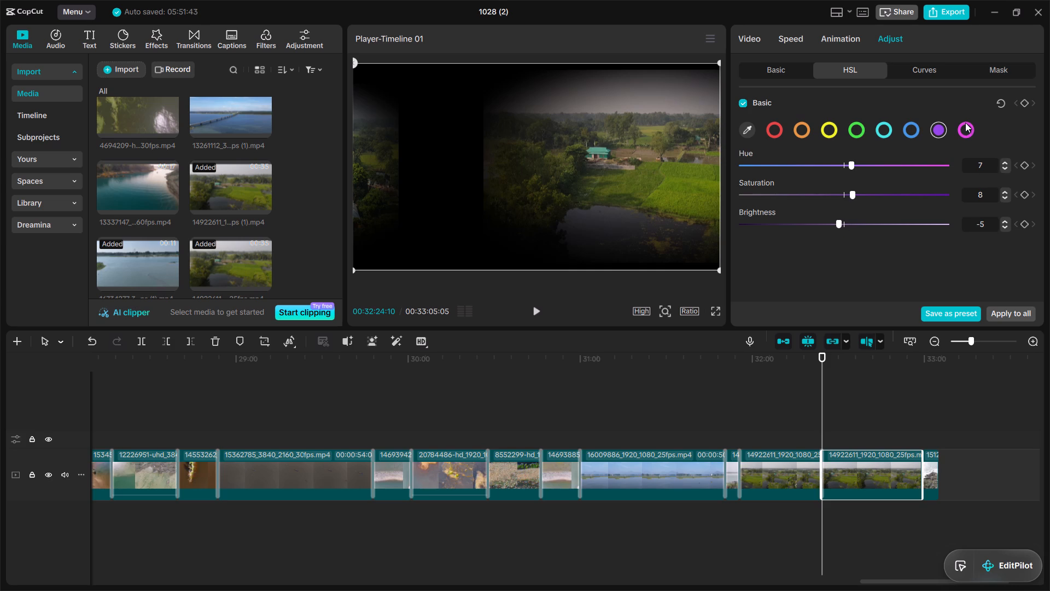
# Set the same clip's HSL magenta range to Hue 9, Saturation 9 and Brightness -8.
pyautogui.click(965, 123)
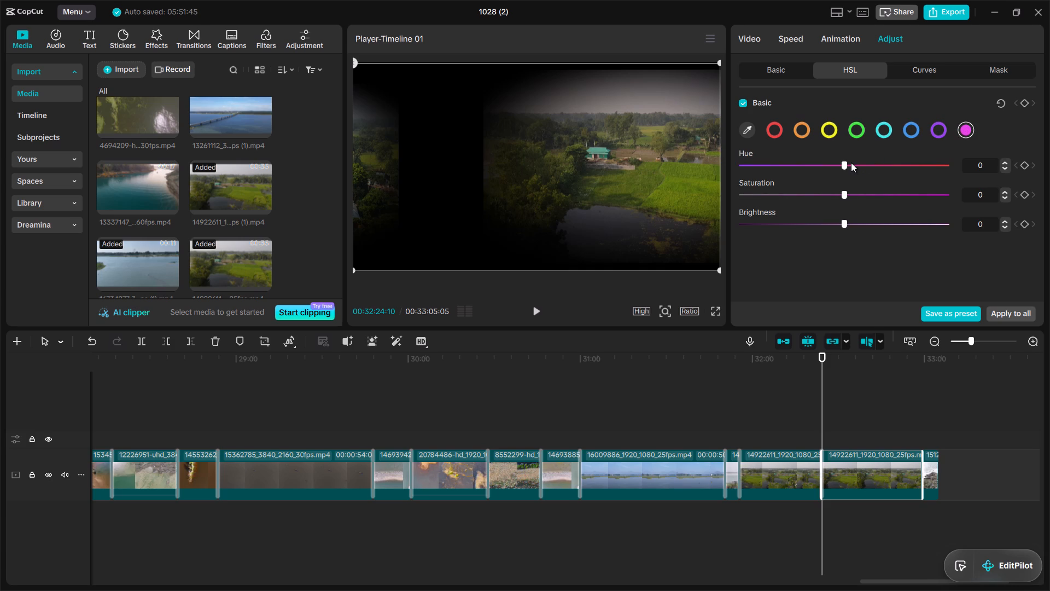
pyautogui.click(851, 163)
pyautogui.click(851, 194)
pyautogui.click(832, 220)
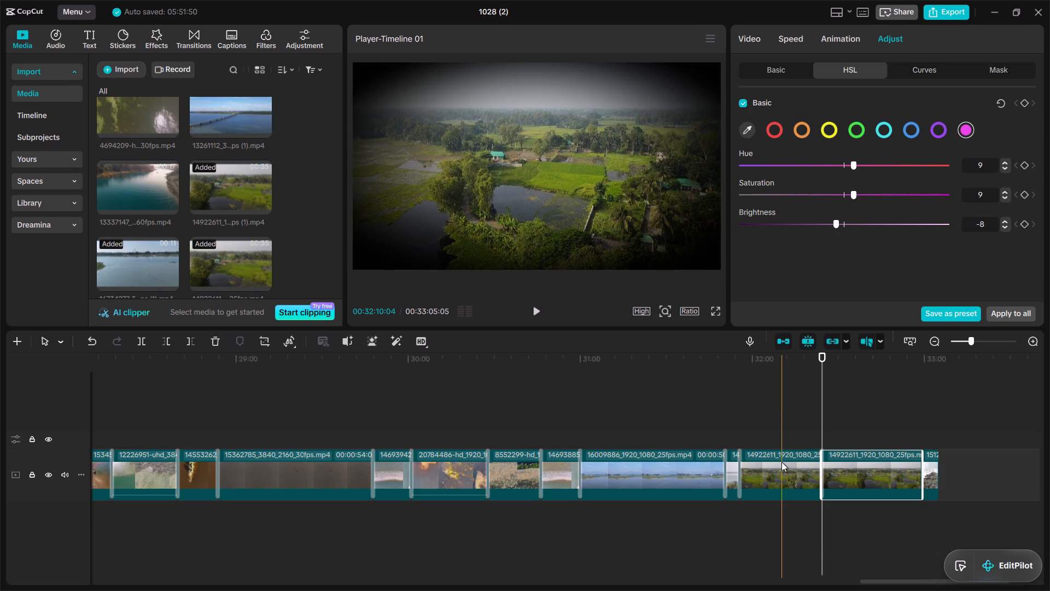
# Set the first 14922611 clip's HSL red range to Hue -6, Saturation -5 and Brightness -7.
pyautogui.click(782, 470)
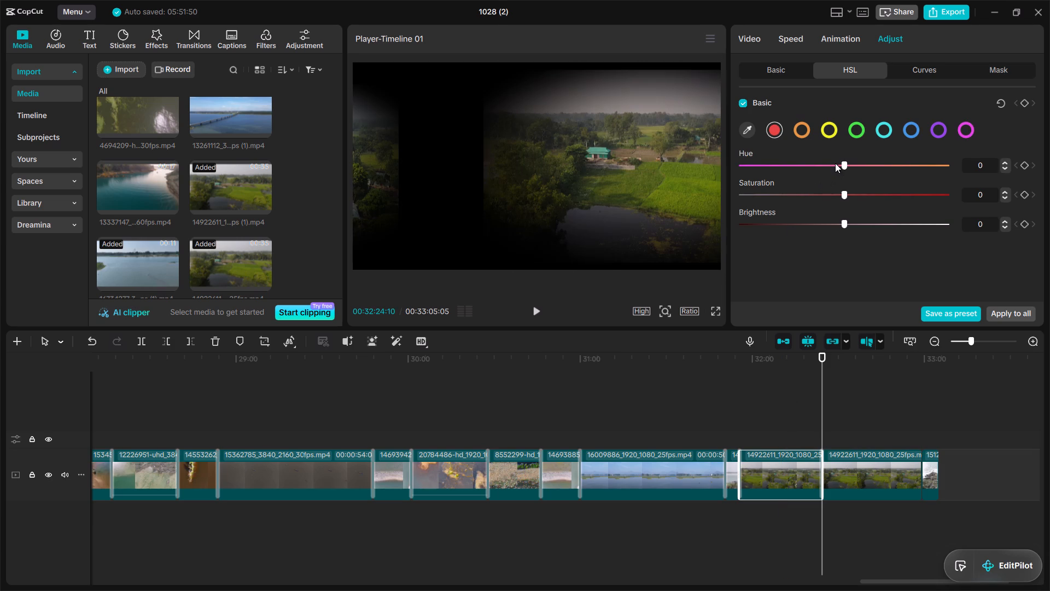
pyautogui.click(835, 163)
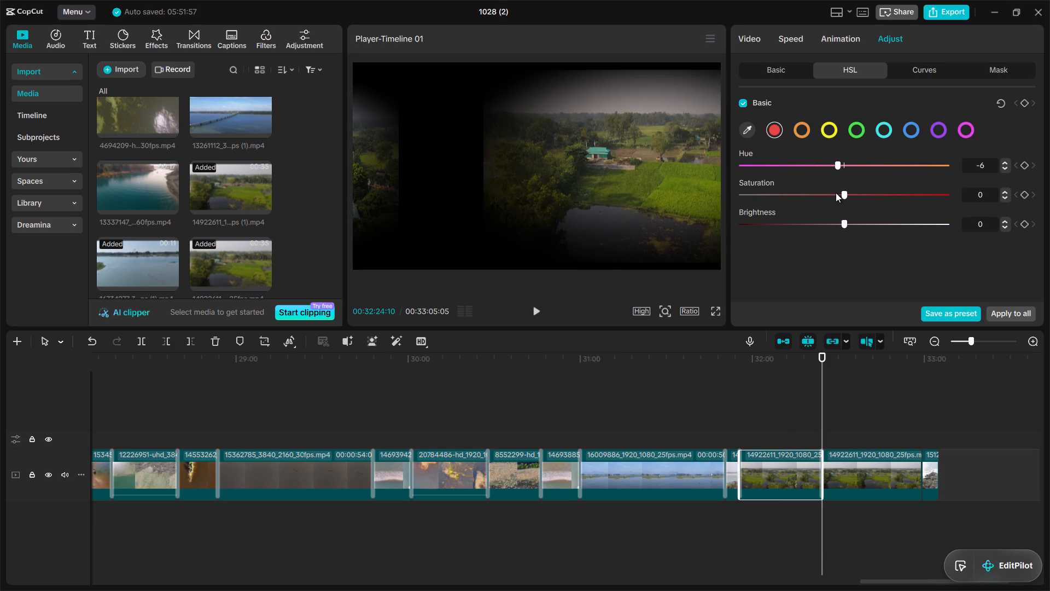
pyautogui.click(836, 193)
pyautogui.click(833, 222)
# Set the first 14922611 clip's HSL orange range to Hue -8, Saturation -7 and Brightness 9.
pyautogui.click(803, 129)
pyautogui.click(832, 163)
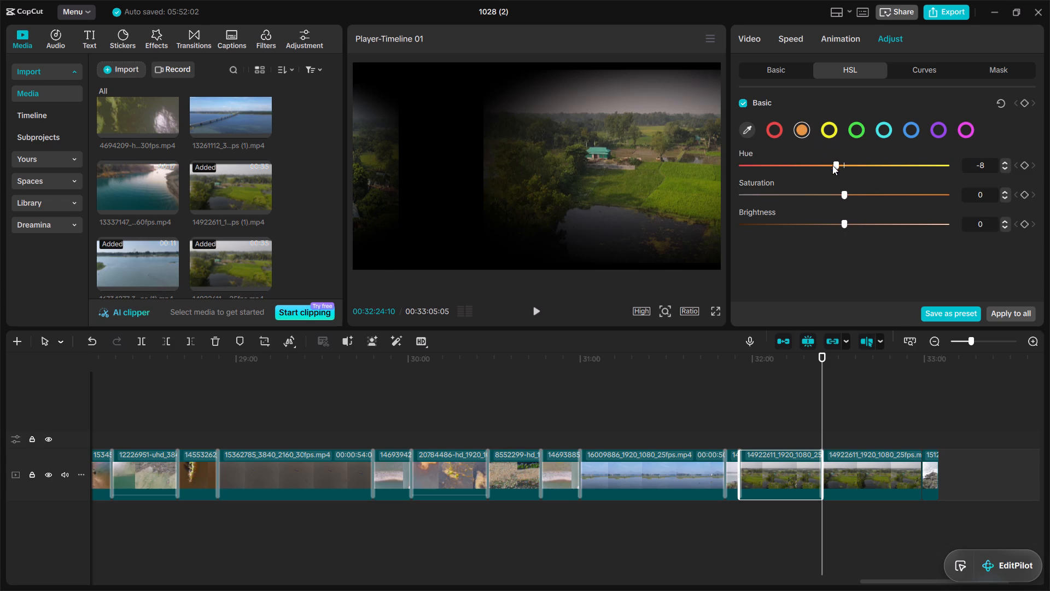
pyautogui.click(834, 190)
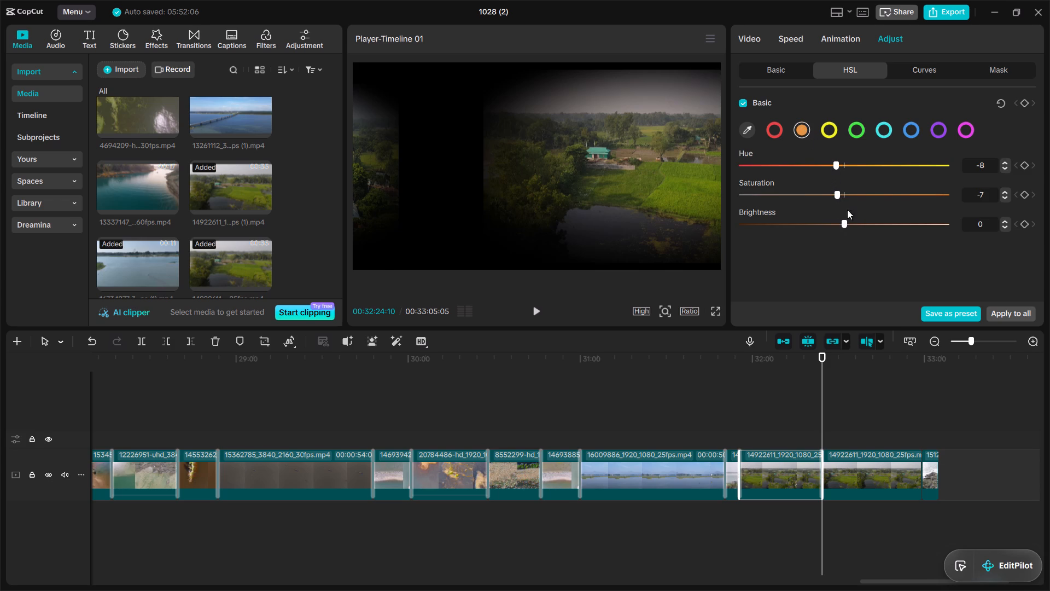
pyautogui.click(851, 219)
# Set the first 14922611 clip's HSL yellow range to Hue -7, Saturation -4 and Brightness -5.
pyautogui.click(829, 131)
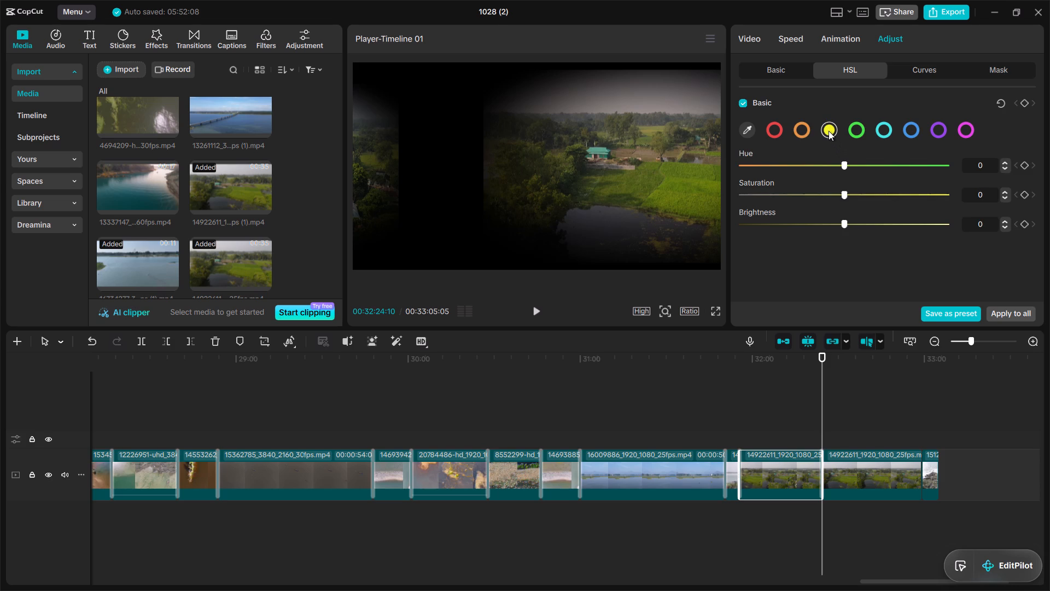
pyautogui.click(834, 161)
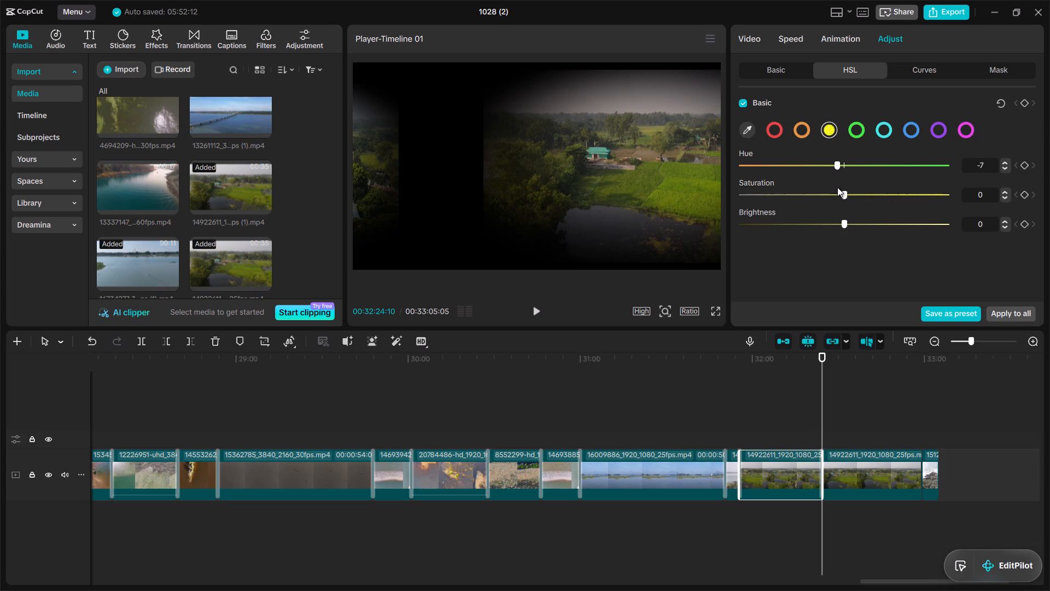
pyautogui.click(837, 190)
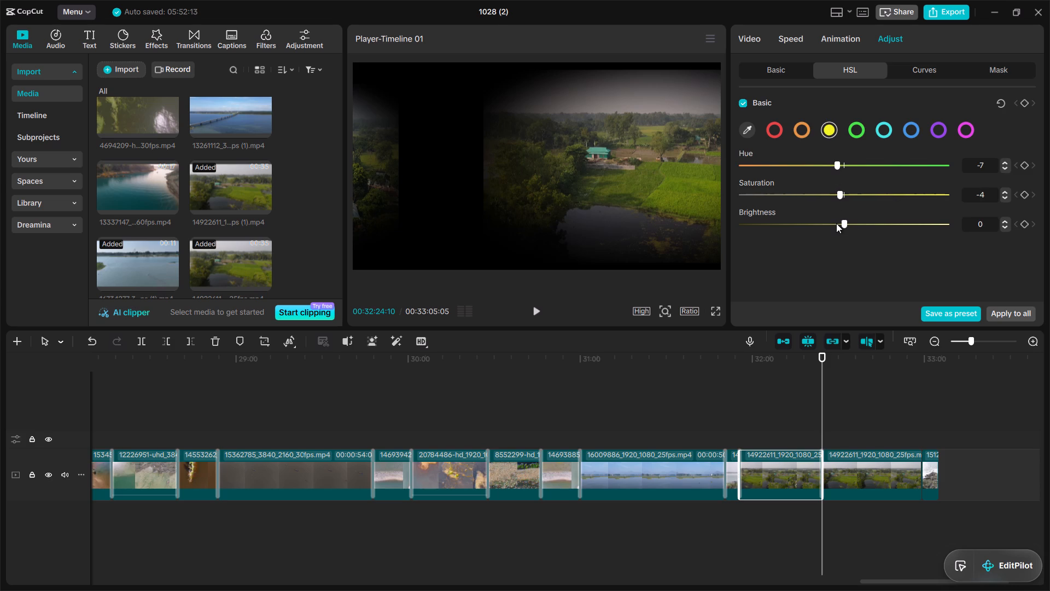
pyautogui.click(836, 223)
# Set the first 14922611 clip's HSL green range to Hue -8, Saturation -7 and Brightness -7.
pyautogui.click(853, 129)
pyautogui.click(832, 162)
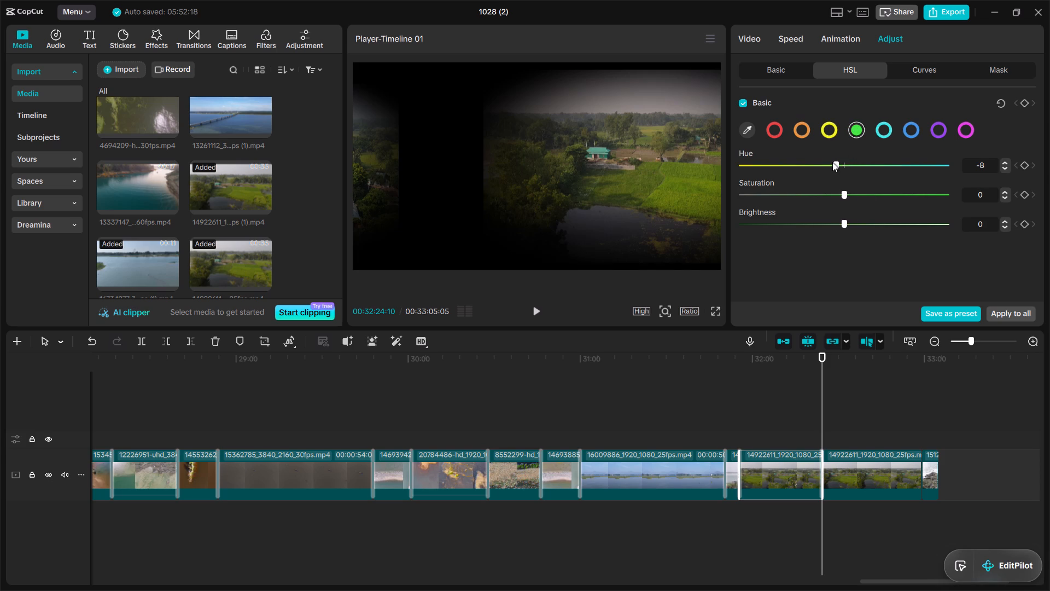
pyautogui.click(834, 191)
pyautogui.click(833, 222)
# Set the first 14922611 clip's HSL cyan range to Hue -7, Saturation -7 and Brightness -8.
pyautogui.click(888, 126)
pyautogui.click(834, 162)
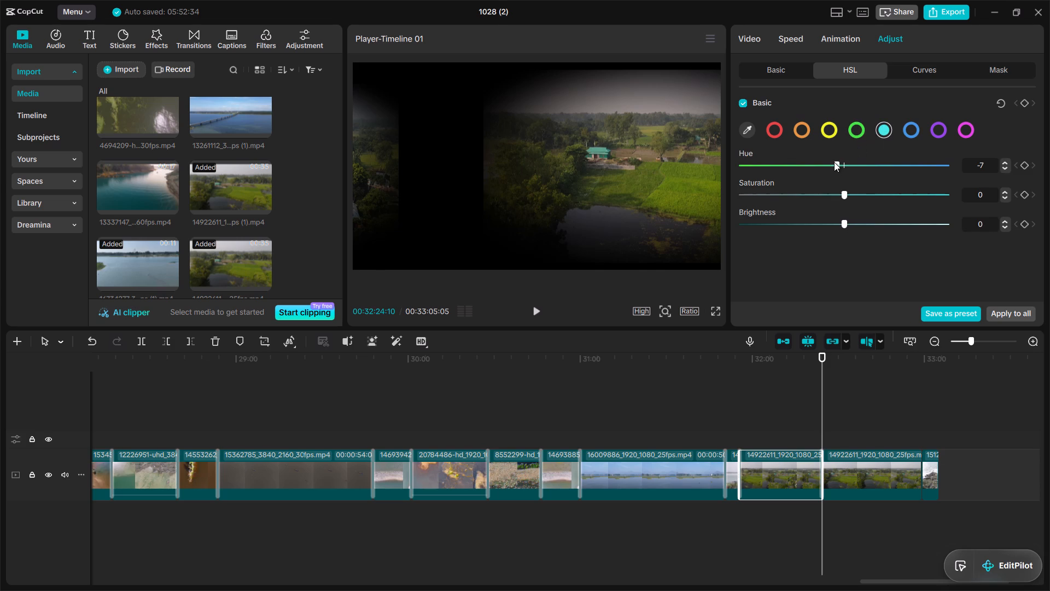
pyautogui.click(833, 192)
pyautogui.click(833, 222)
# Set the first 14922611 clip's HSL blue range to Hue 11 and Saturation 9, and raise its Brightness slightly.
pyautogui.click(910, 129)
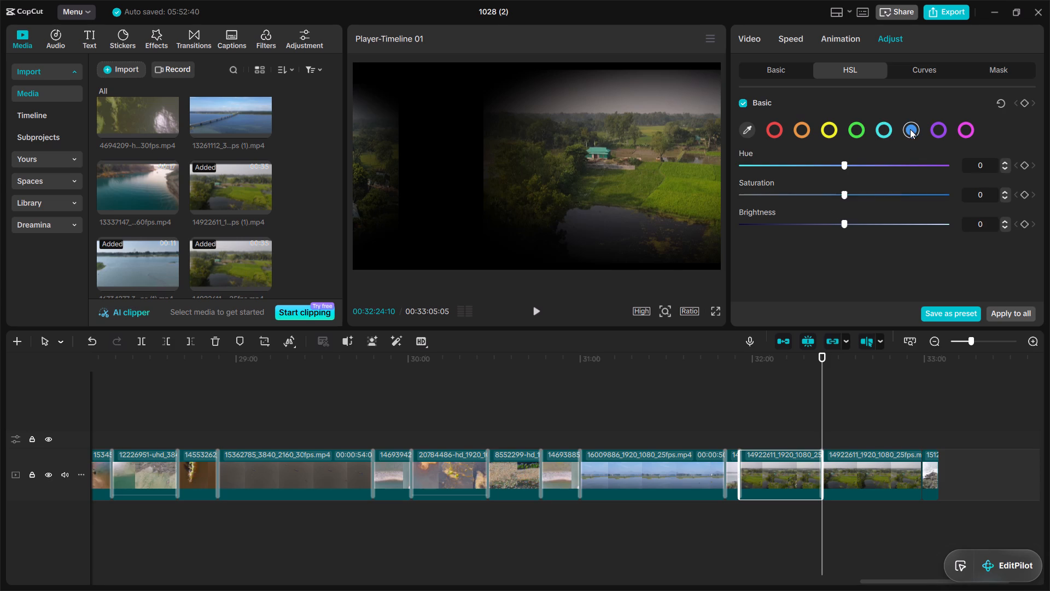
pyautogui.click(853, 162)
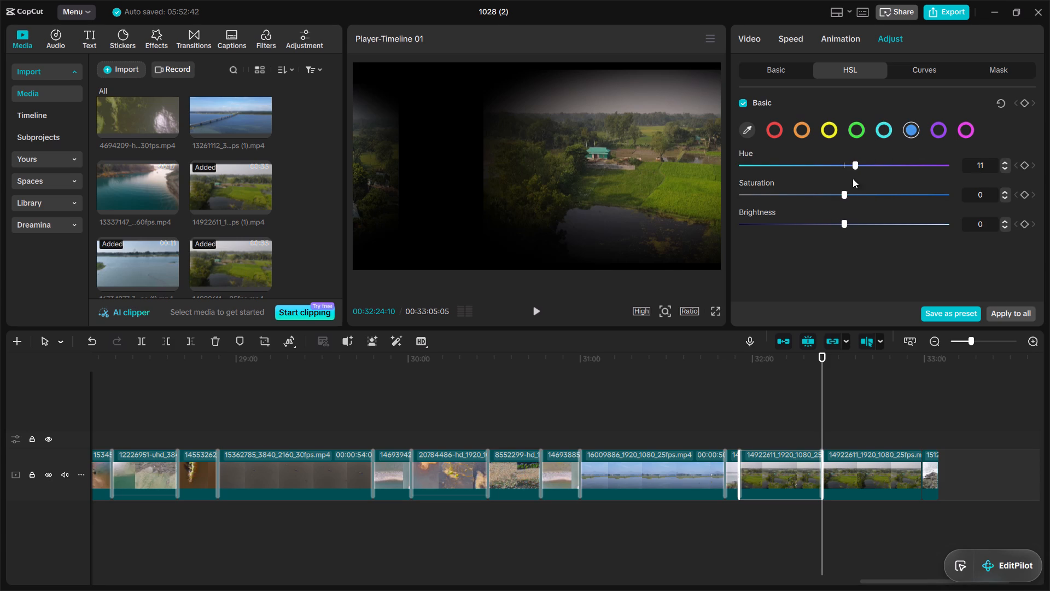
pyautogui.click(851, 191)
pyautogui.click(850, 222)
# Set the first 14922611 clip's HSL purple range to Hue 10 and Saturation 10, and lower its Brightness slightly.
pyautogui.click(932, 127)
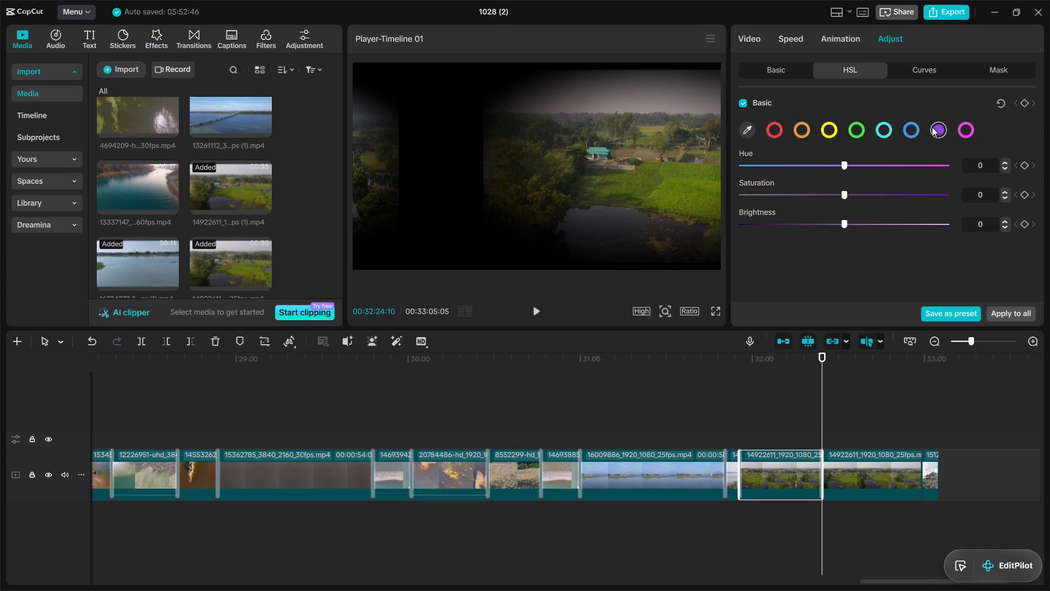
pyautogui.moveTo(854, 164); pyautogui.dragTo(852, 190)
pyautogui.click(852, 190)
pyautogui.click(833, 221)
# Set the first 14922611 clip's HSL magenta range to Hue 7, Saturation 9 and Brightness 9.
pyautogui.click(963, 128)
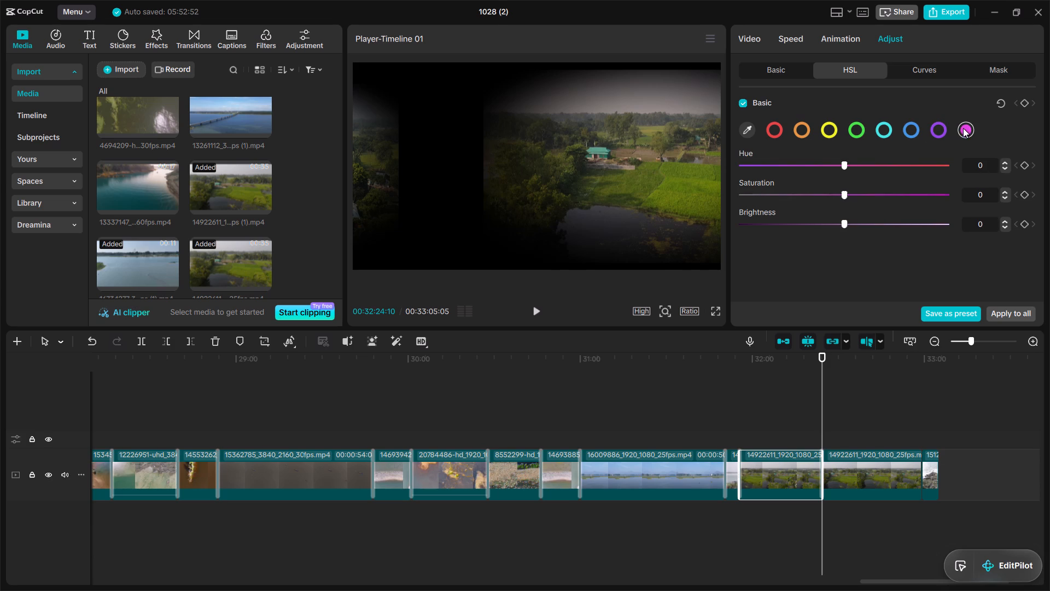
pyautogui.click(849, 162)
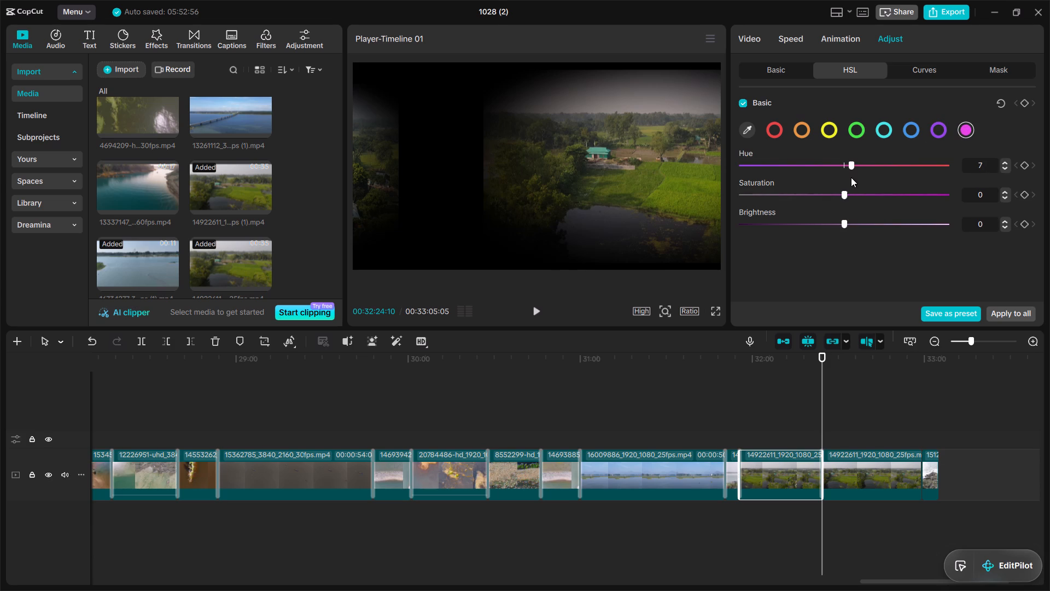
pyautogui.click(851, 190)
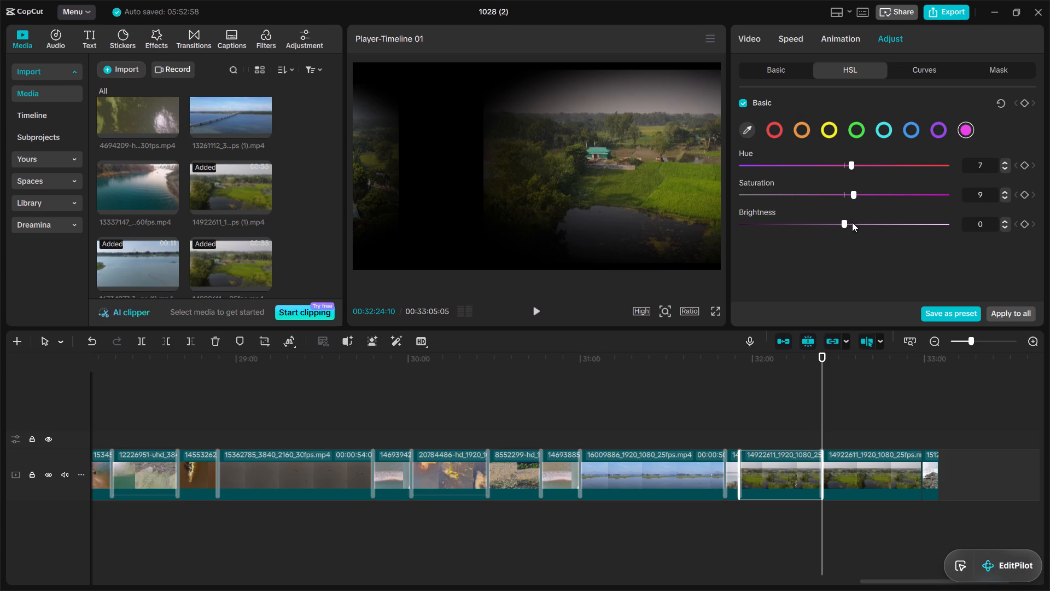
pyautogui.click(851, 223)
# Set the HSL red range of the short clip just before the first 14922611 clip to Hue -4, Saturation -5 and Brightness -5.
pyautogui.click(734, 473)
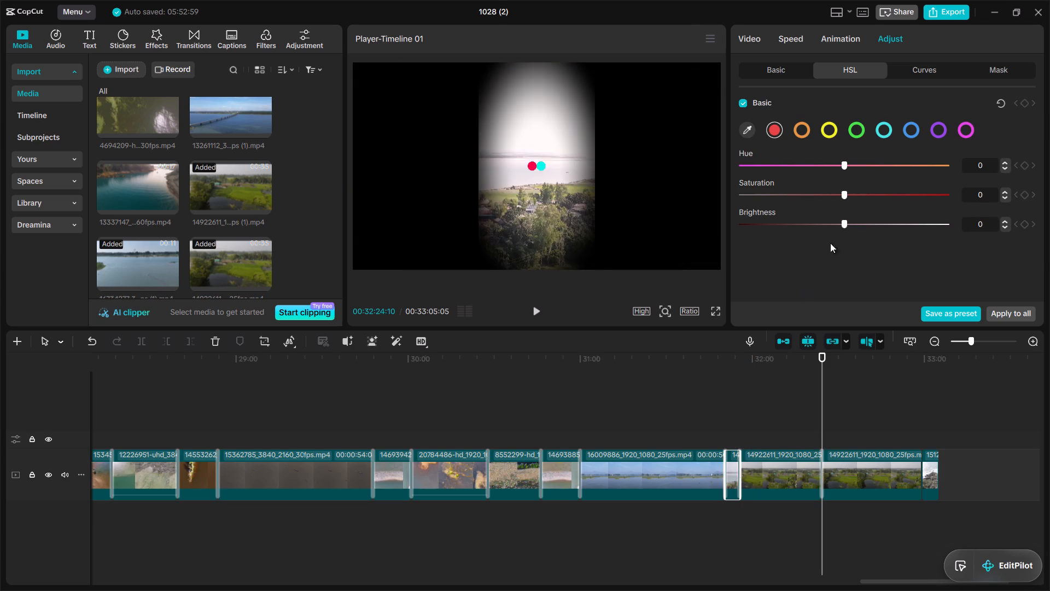
pyautogui.click(836, 223)
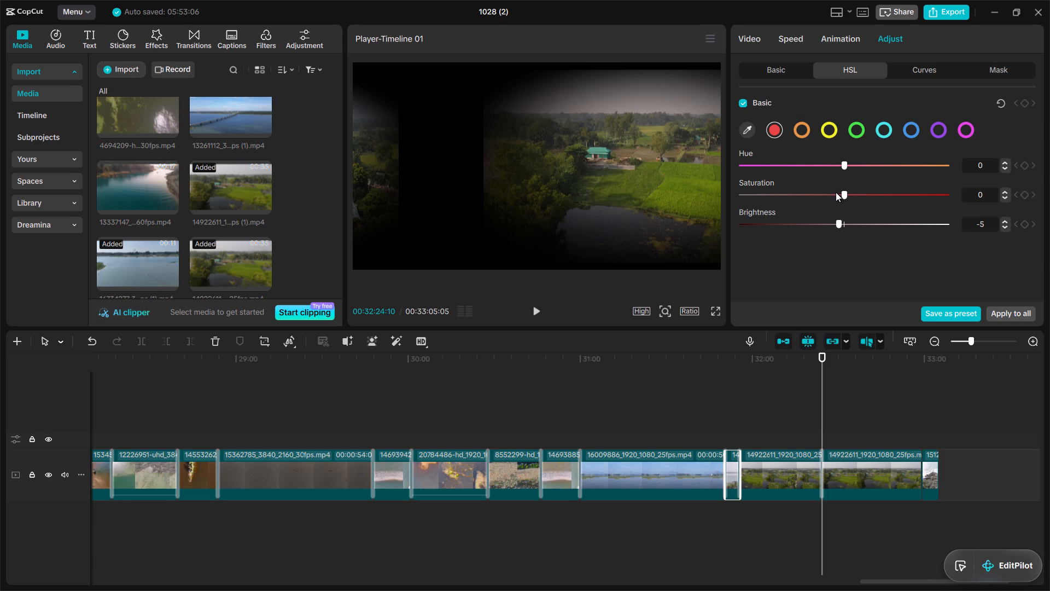
pyautogui.click(836, 192)
pyautogui.click(837, 162)
# Set the same short clip's HSL orange range to Hue -8, Saturation -4 and Brightness -8.
pyautogui.click(804, 130)
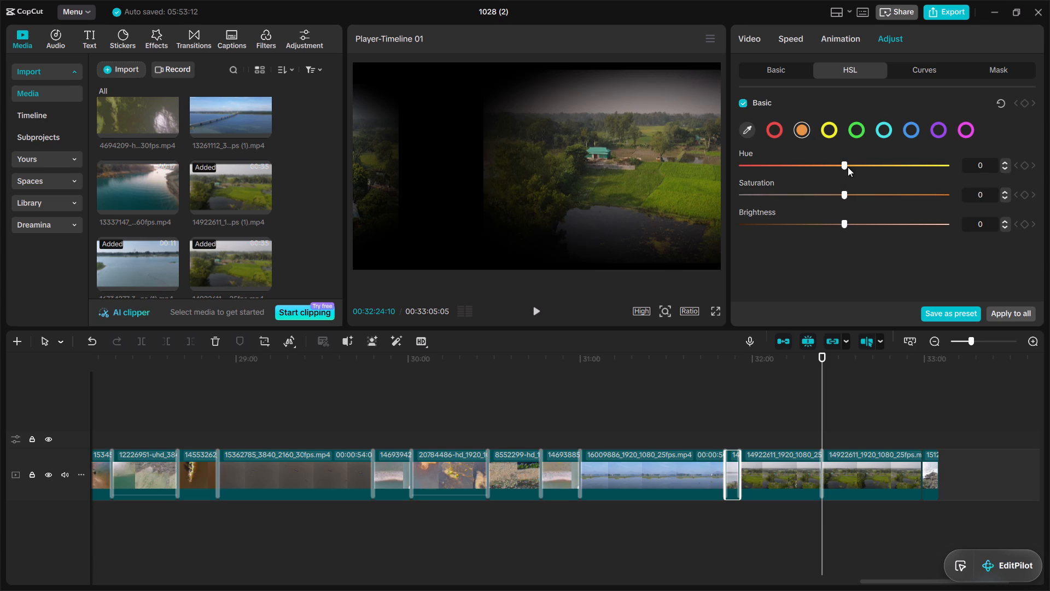
pyautogui.click(833, 162)
pyautogui.click(837, 192)
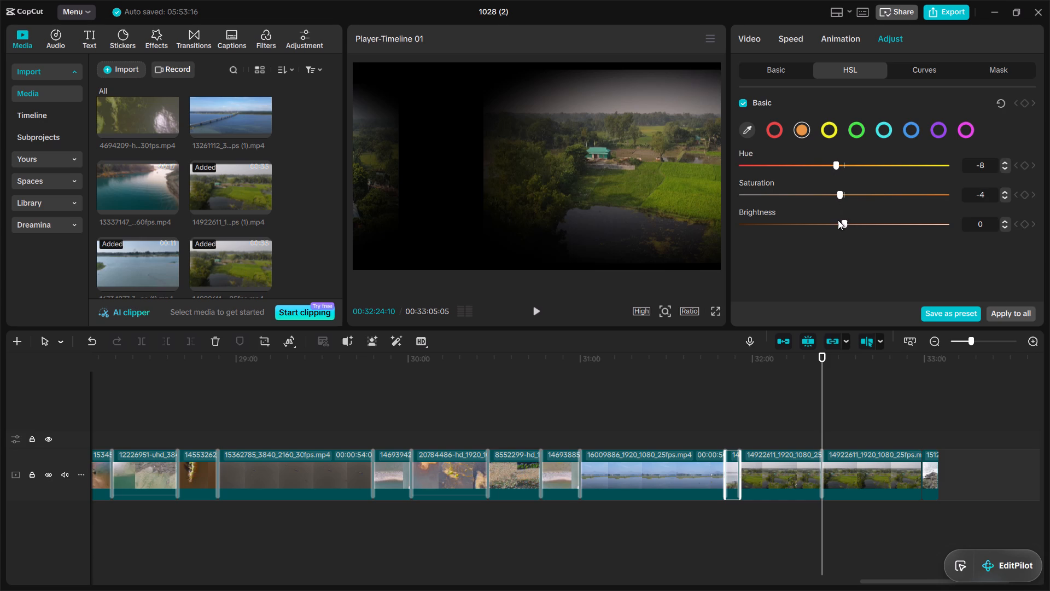
pyautogui.click(833, 224)
# Open the HSL yellow range for adjustment on the short clip before the first 14922611 clip.
pyautogui.click(831, 131)
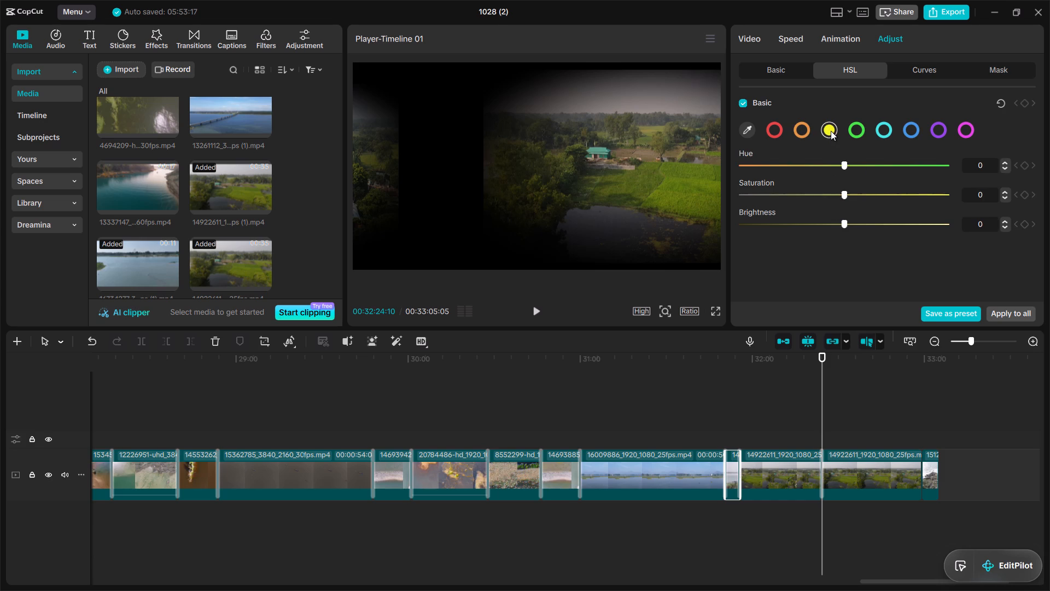
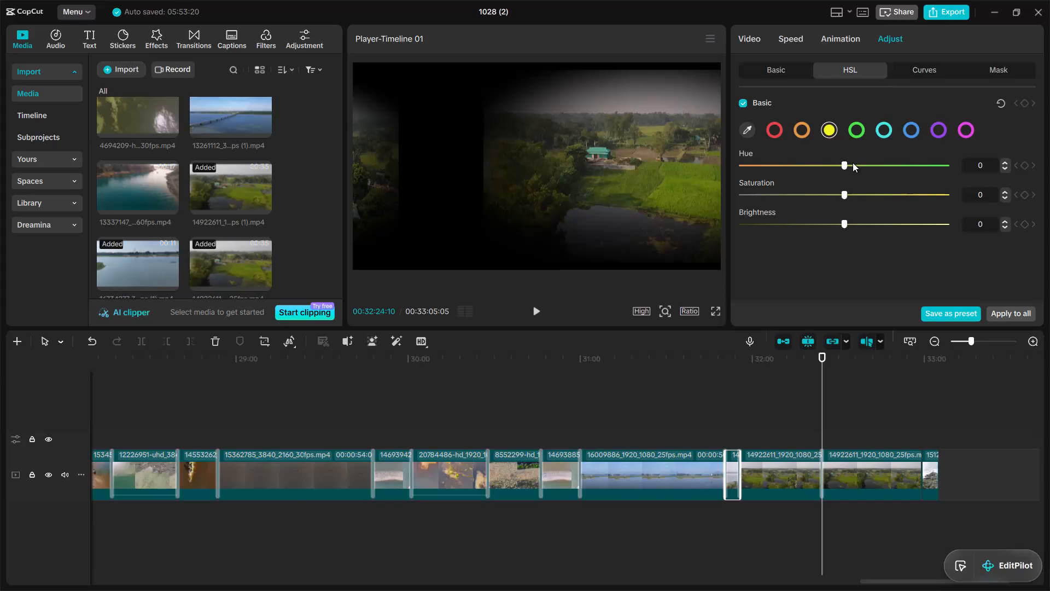
# Set the HSL yellow range of the short clip before the first 14922611 clip to Hue 10, Saturation 10 and Brightness 7.
pyautogui.click(853, 163)
pyautogui.click(852, 189)
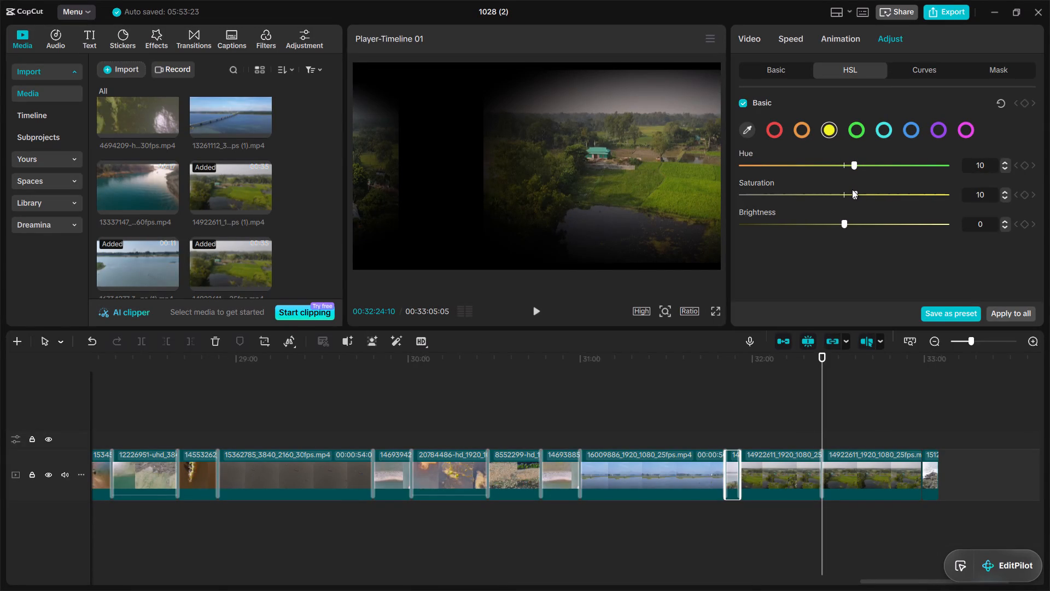
pyautogui.click(849, 219)
# Set the same short clip's HSL green range to Hue 8, Saturation 7 and Brightness 8.
pyautogui.click(853, 127)
pyautogui.click(850, 163)
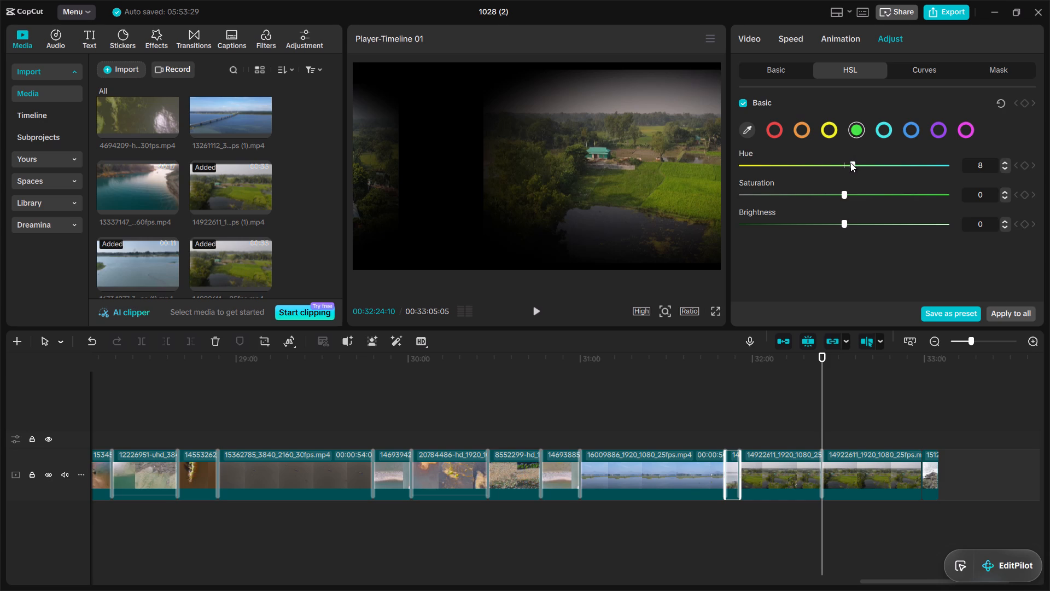
pyautogui.click(849, 190)
pyautogui.click(850, 222)
# Set the same short clip's HSL cyan range to Hue 10, Saturation 9 and Brightness 9.
pyautogui.click(885, 128)
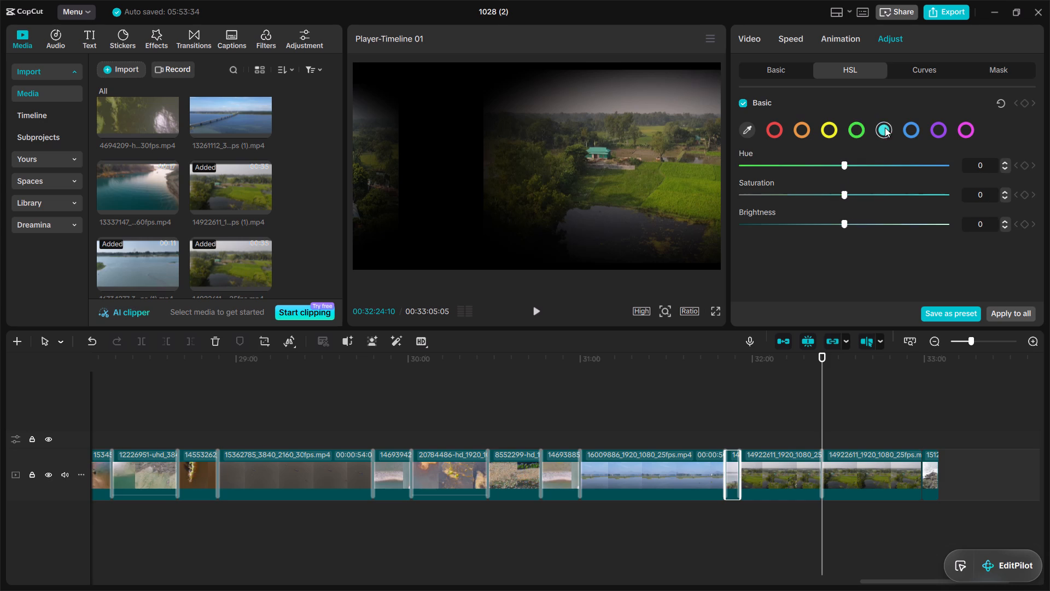
pyautogui.click(853, 163)
pyautogui.click(851, 189)
pyautogui.click(851, 220)
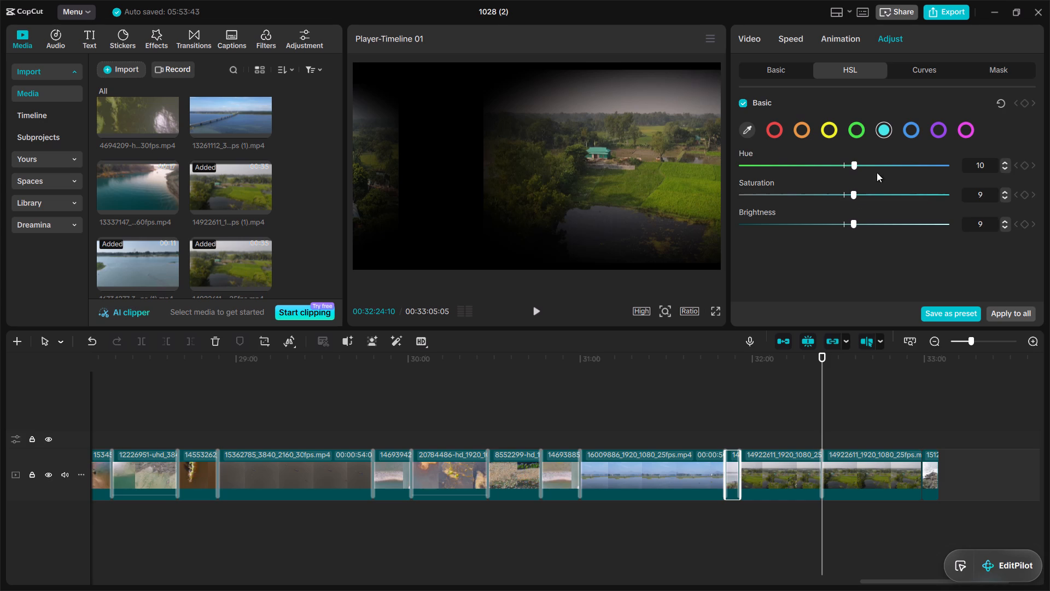
# Set the same short clip's HSL blue range to Hue 9, Saturation 8 and Brightness 9.
pyautogui.click(912, 128)
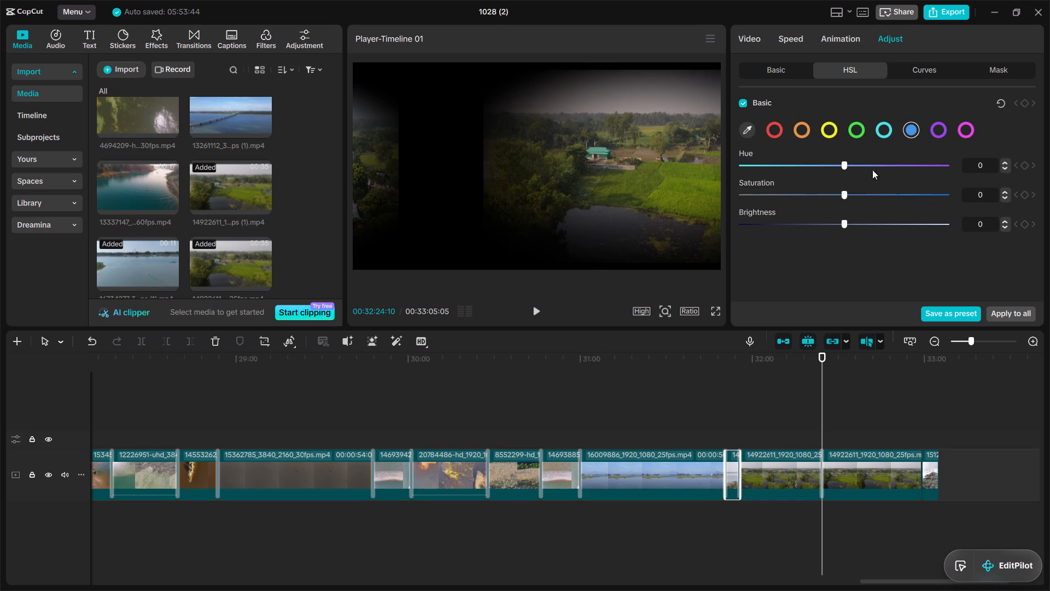
pyautogui.click(851, 163)
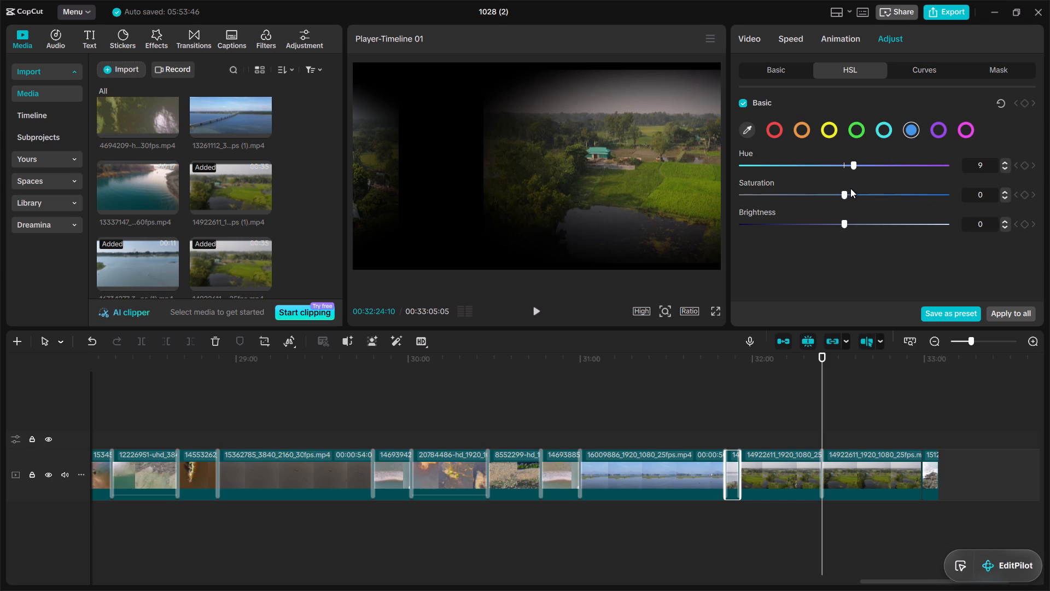
pyautogui.click(850, 189)
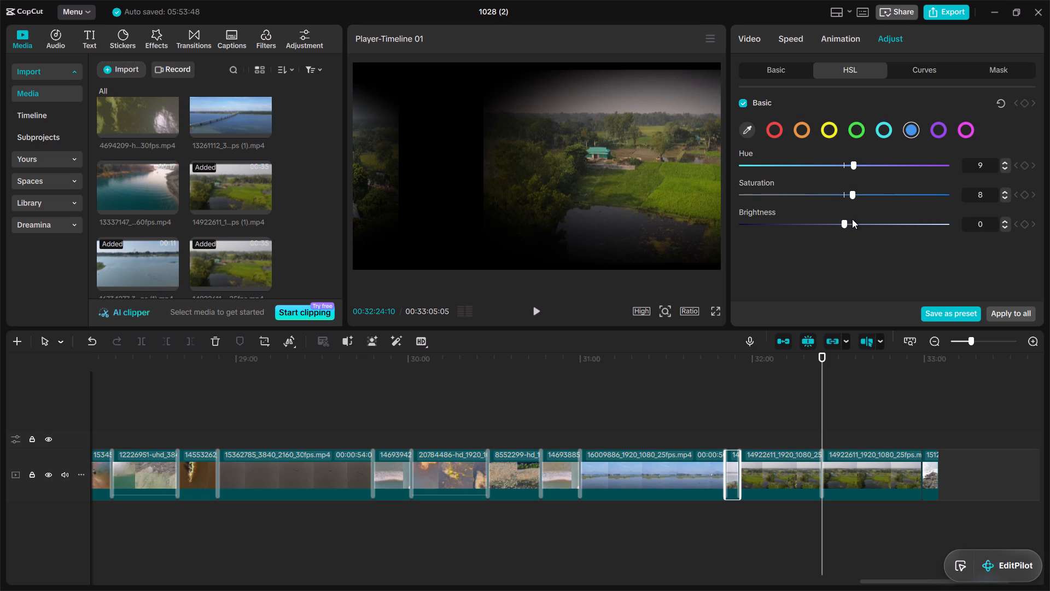
pyautogui.click(851, 219)
# Set the same short clip's HSL purple range to Hue 9, Saturation 9 and Brightness 9.
pyautogui.click(931, 127)
pyautogui.moveTo(853, 164); pyautogui.dragTo(853, 169)
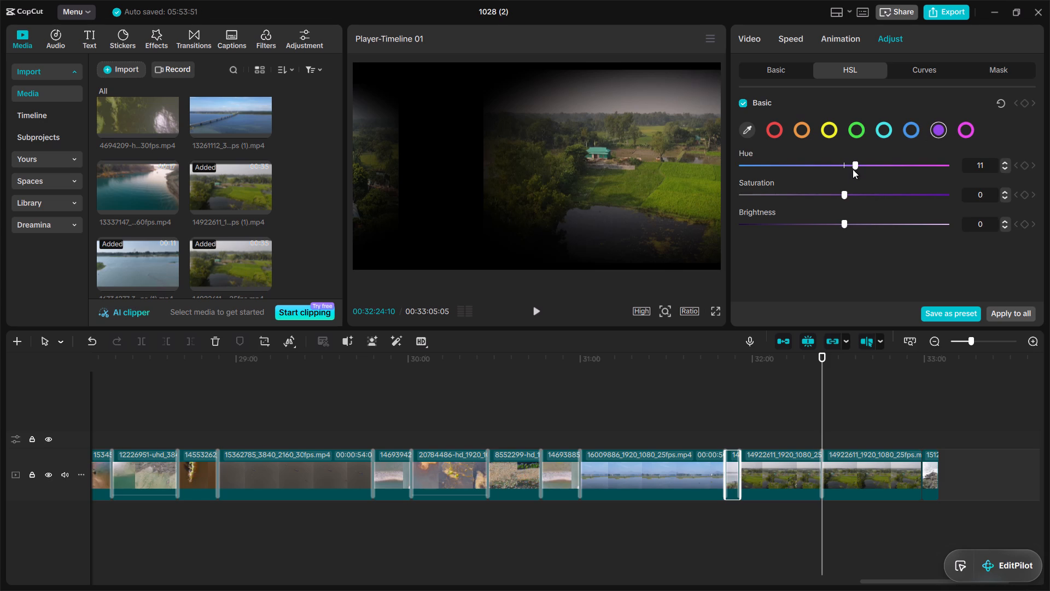
pyautogui.moveTo(853, 169); pyautogui.dragTo(851, 192)
pyautogui.moveTo(851, 192); pyautogui.dragTo(851, 223)
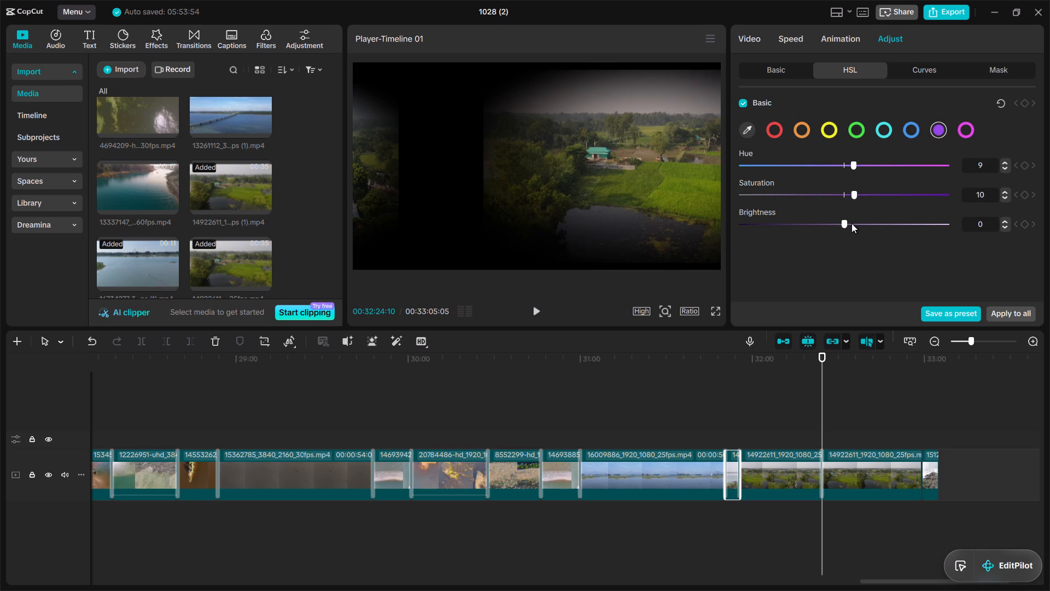
pyautogui.click(851, 223)
# Set the same short clip's HSL magenta range to Hue 15, Saturation 9 and Brightness 9.
pyautogui.click(962, 128)
pyautogui.click(857, 162)
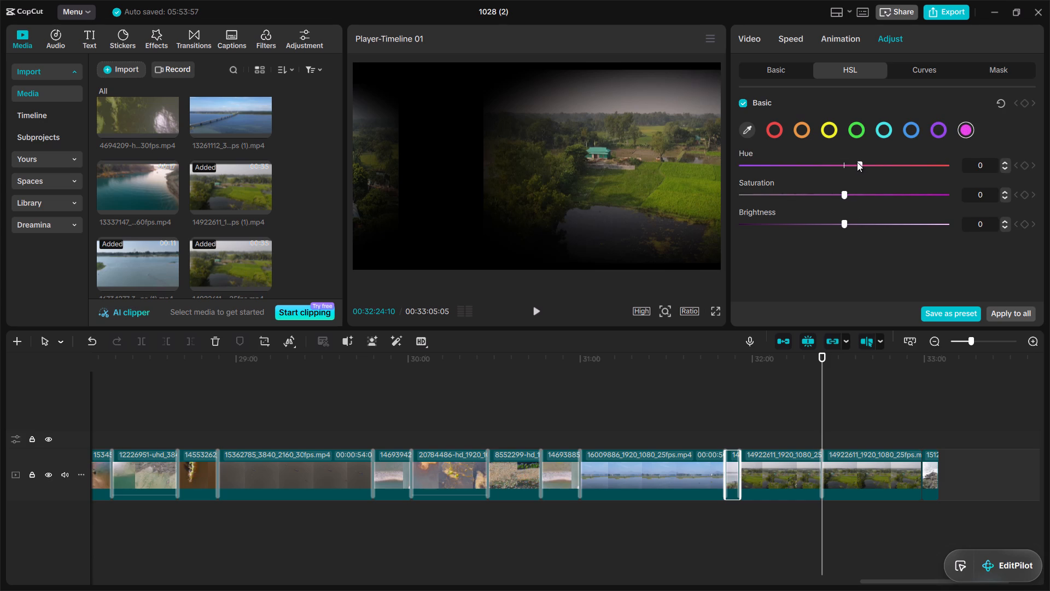
pyautogui.click(851, 190)
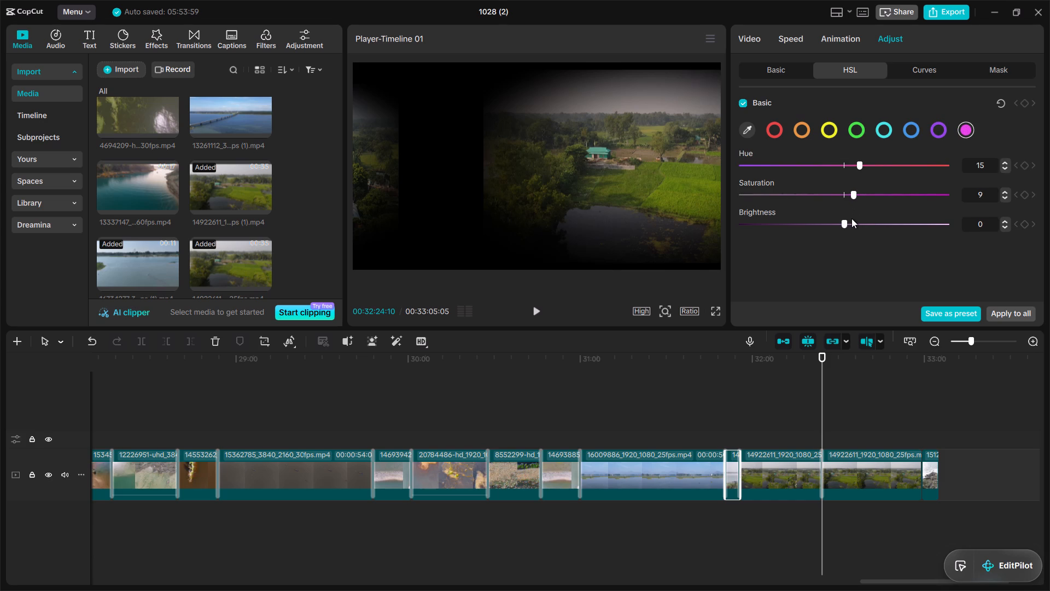
pyautogui.click(851, 222)
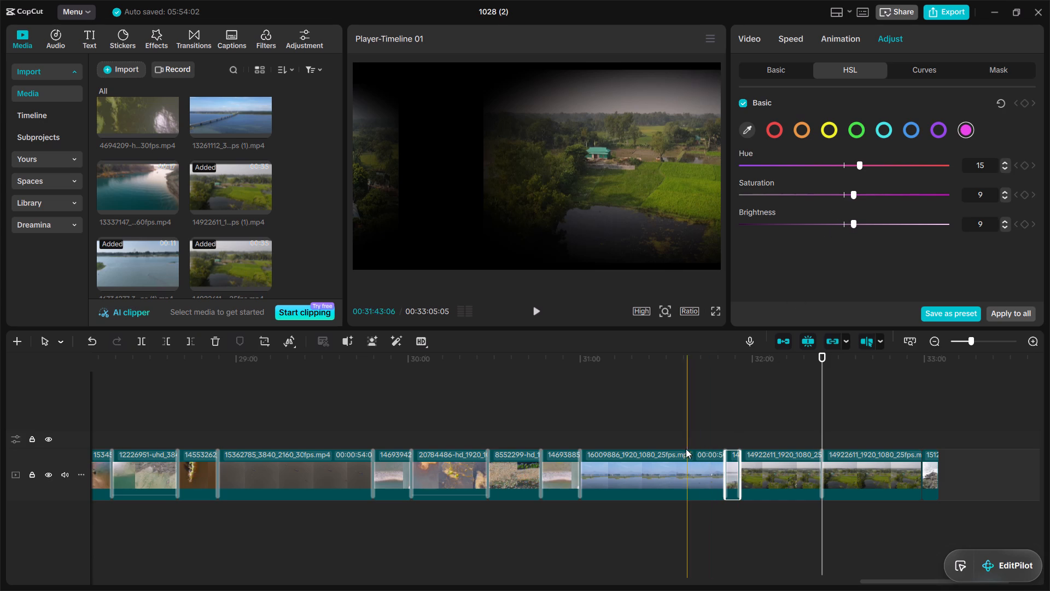
# Set the HSL red range of the 16009886 lake clip to Hue -8, Saturation -8 and Brightness -6.
pyautogui.doubleClick(632, 420)
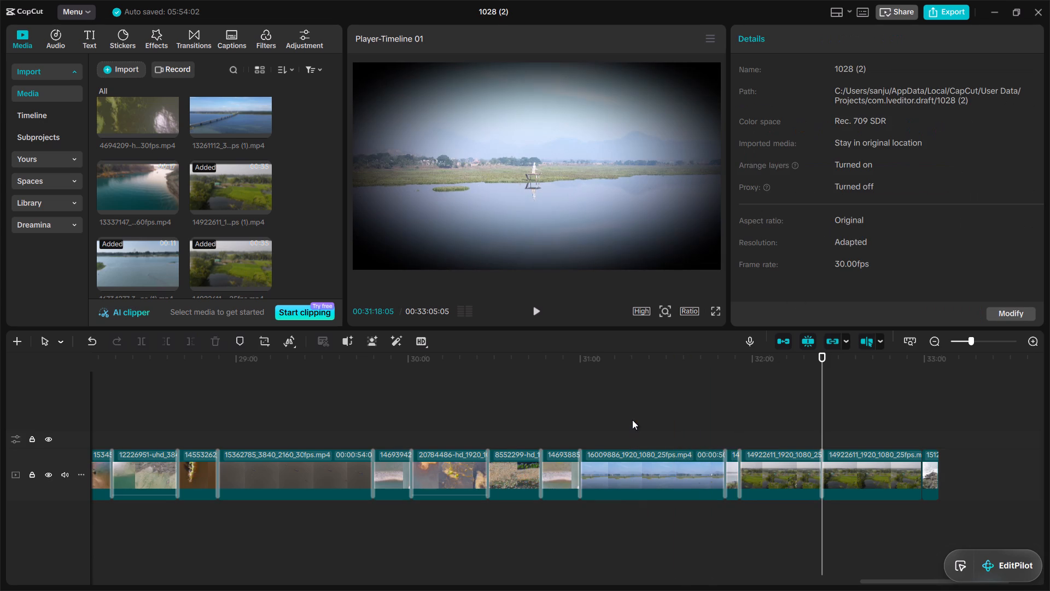
pyautogui.click(611, 464)
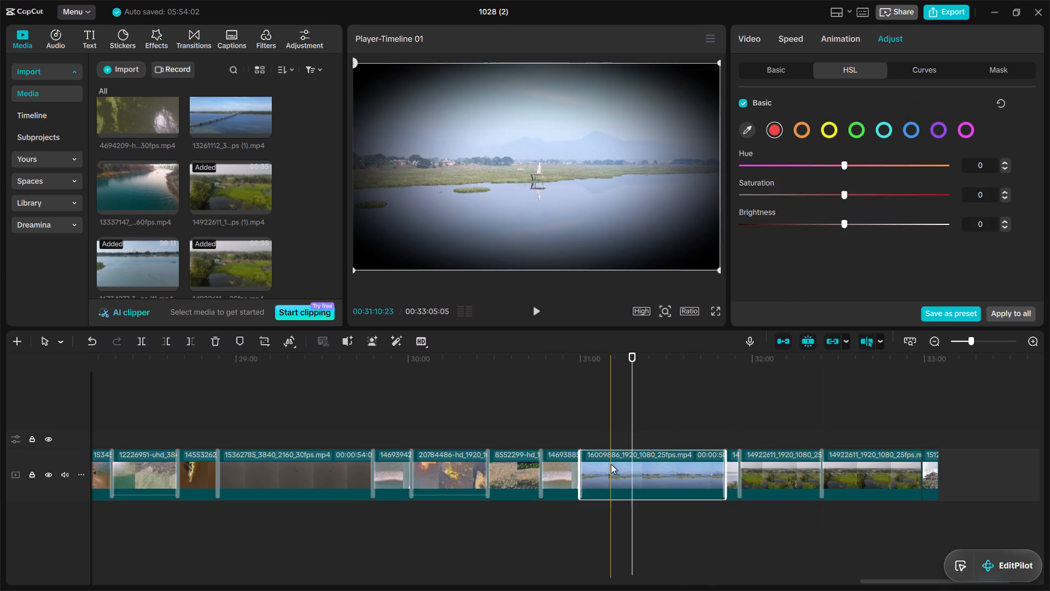
pyautogui.click(833, 160)
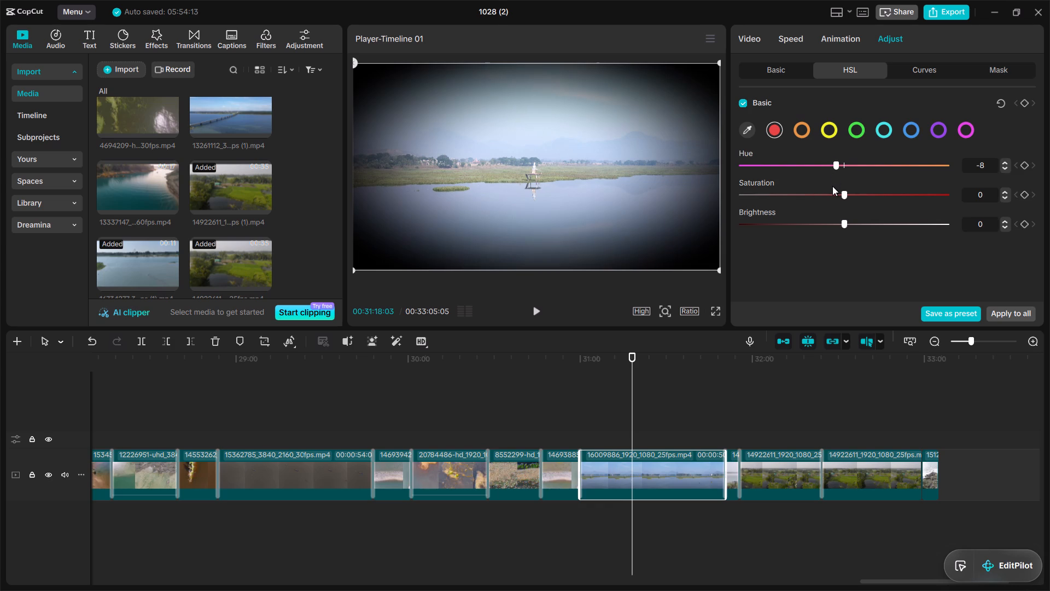
pyautogui.click(832, 186)
pyautogui.click(832, 190)
pyautogui.click(835, 221)
# Set the 16009886 clip's HSL orange range to Hue -11, Saturation -5 and Brightness -7.
pyautogui.click(807, 132)
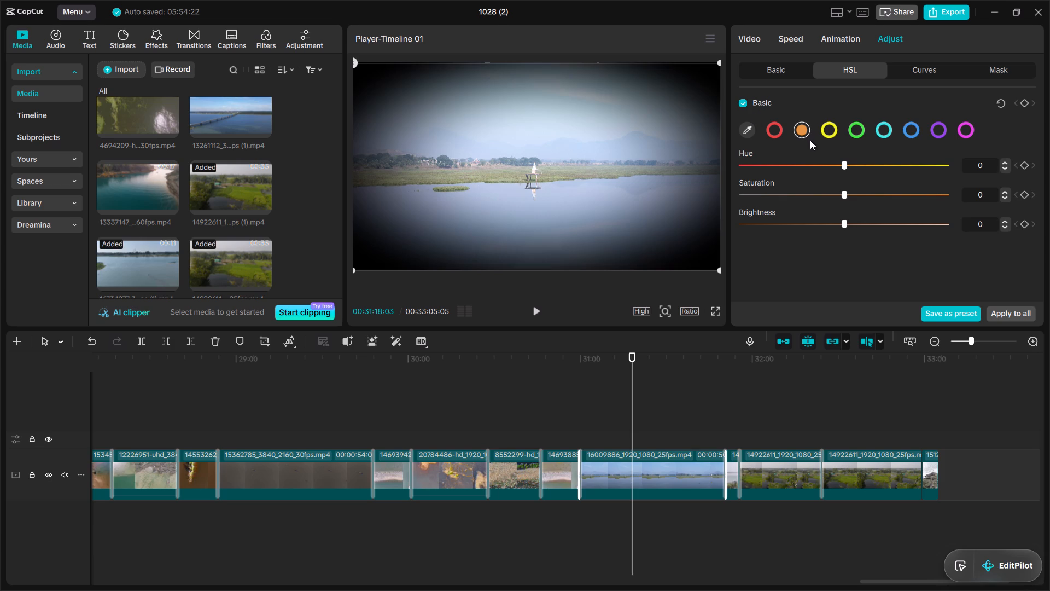
pyautogui.click(830, 161)
pyautogui.click(836, 191)
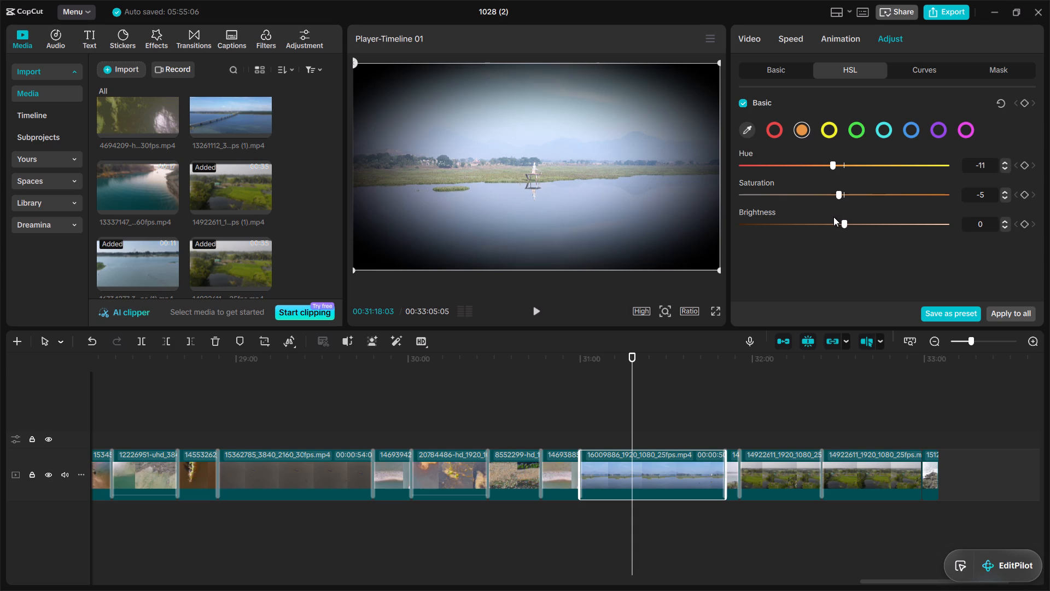
pyautogui.click(834, 218)
# Set the 16009886 clip's HSL yellow range to Hue -4, Saturation -6 and Brightness -7.
pyautogui.click(832, 129)
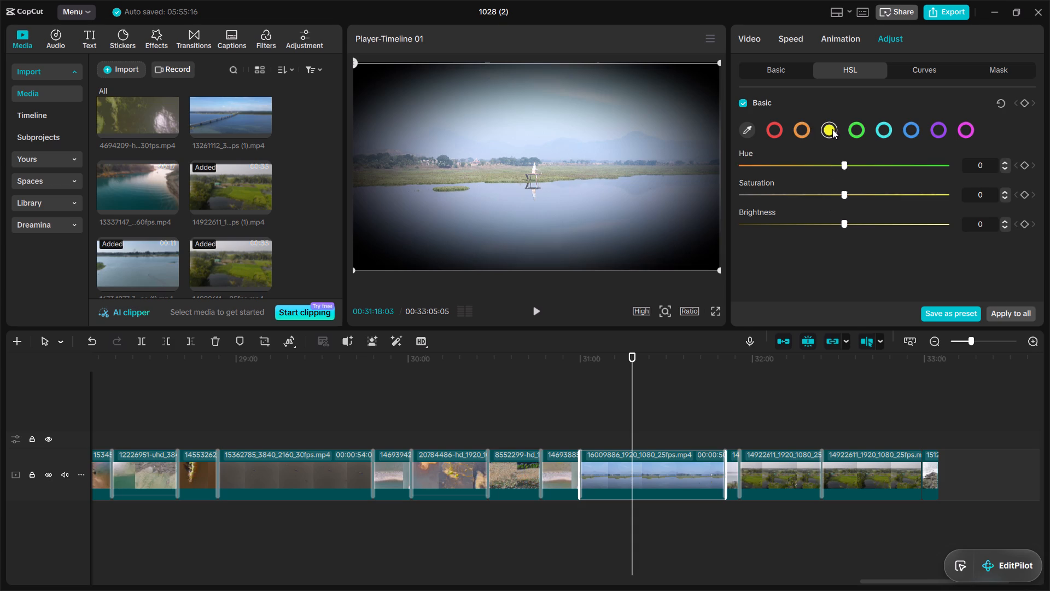
pyautogui.click(837, 163)
pyautogui.click(835, 189)
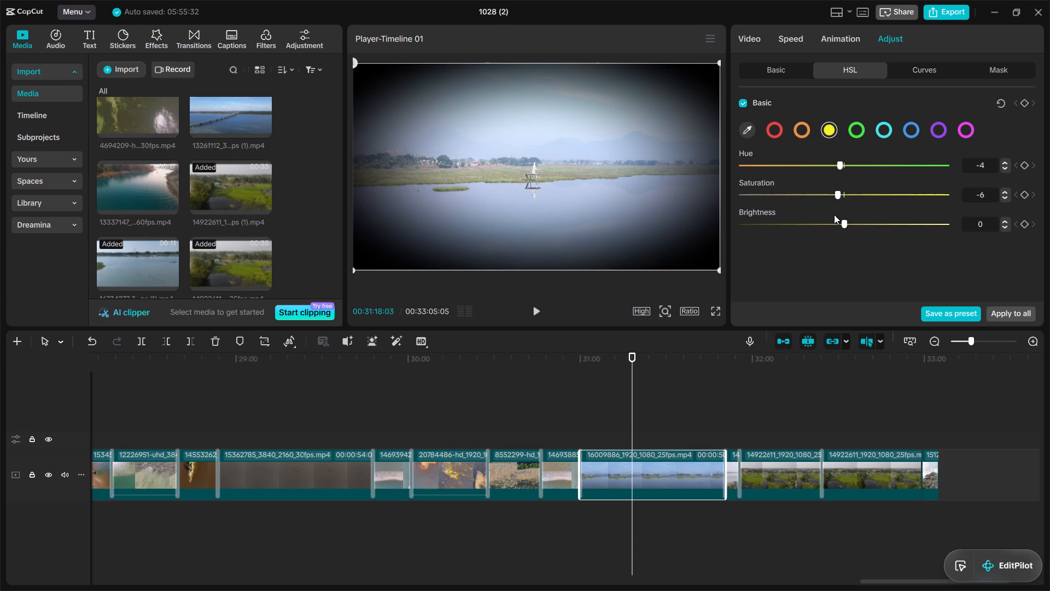
pyautogui.click(834, 218)
# Set the 16009886 clip's HSL green range to Hue -5, Saturation -5 and Brightness -5.
pyautogui.click(853, 132)
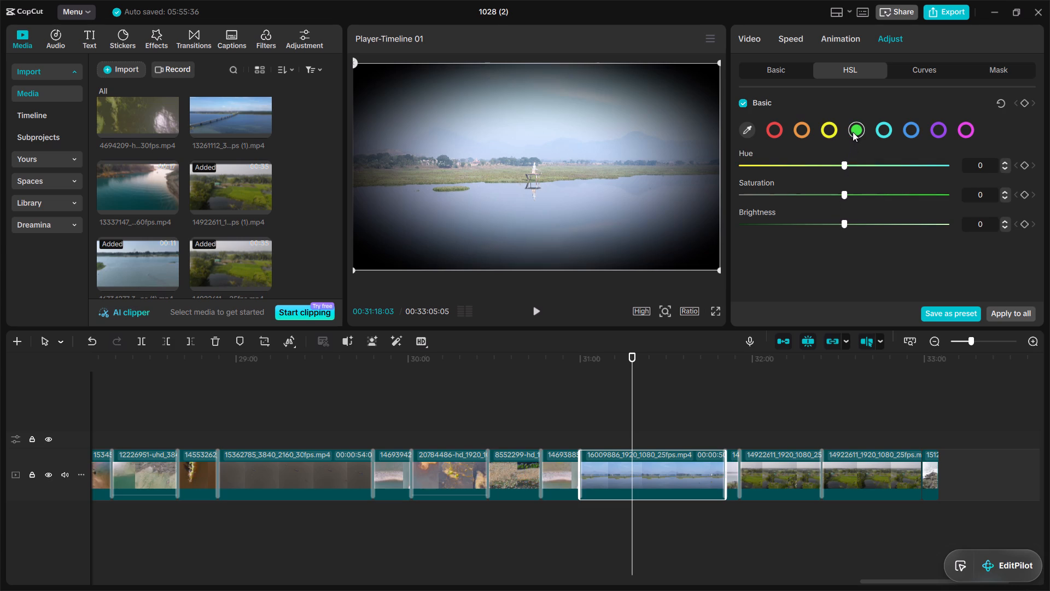
pyautogui.click(836, 160)
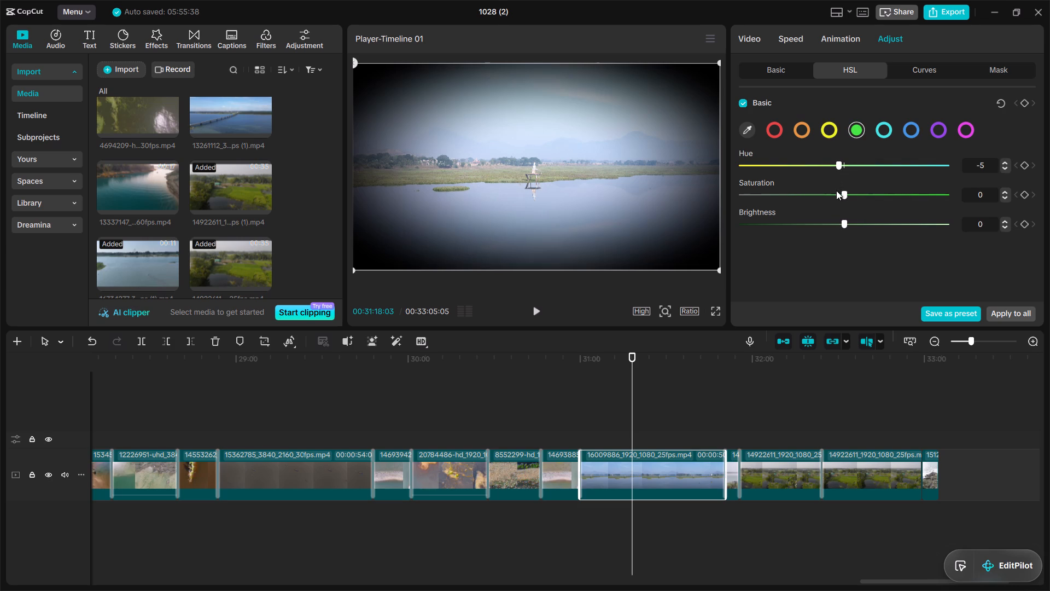
pyautogui.click(836, 190)
pyautogui.click(836, 222)
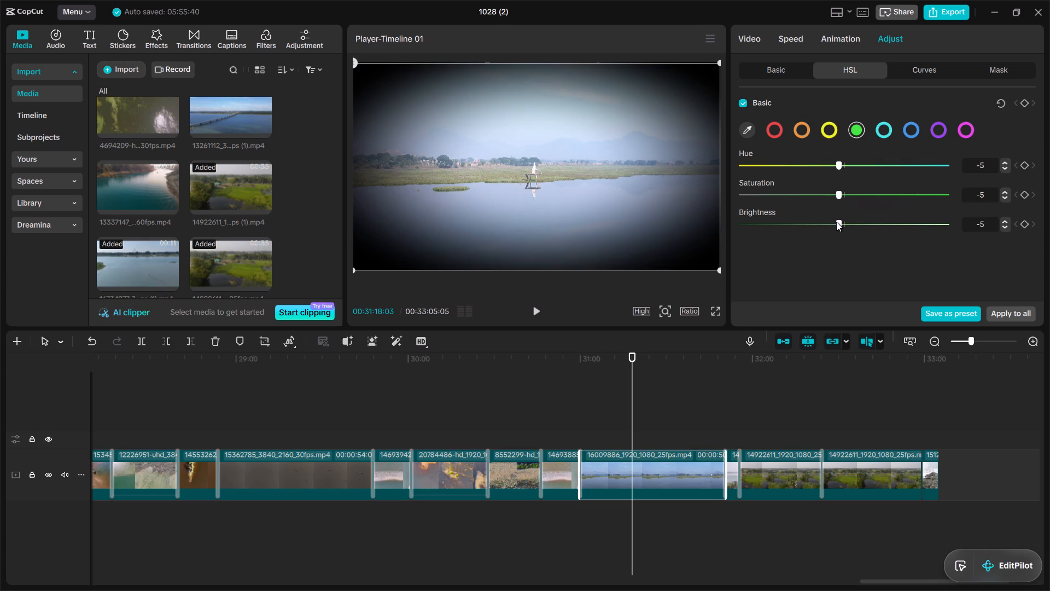
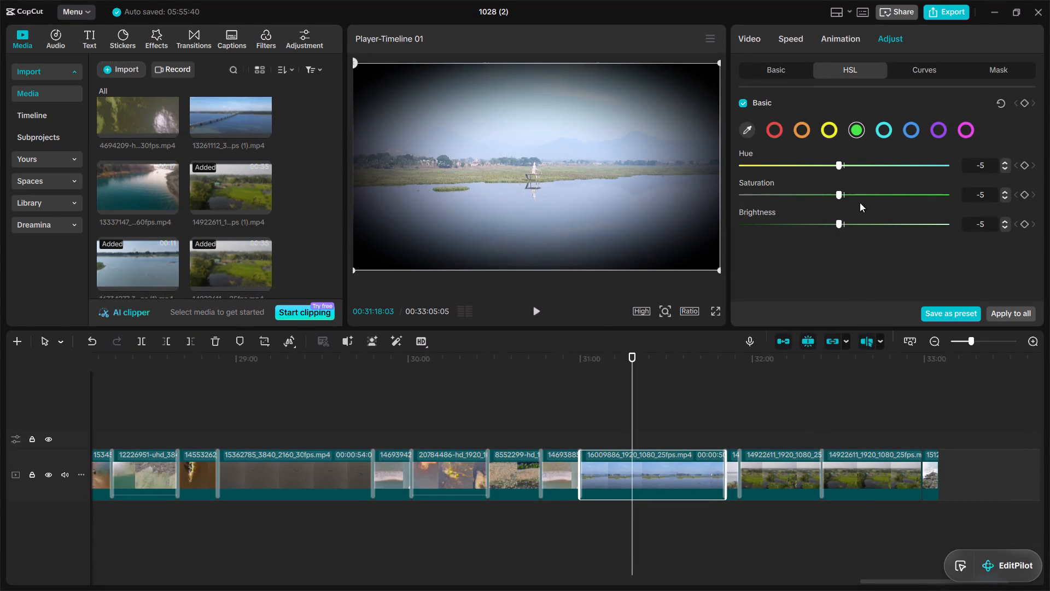
# Set the 16009886 lake clip's HSL cyan range to Hue 10, Saturation 12 and Brightness 9.
pyautogui.click(879, 128)
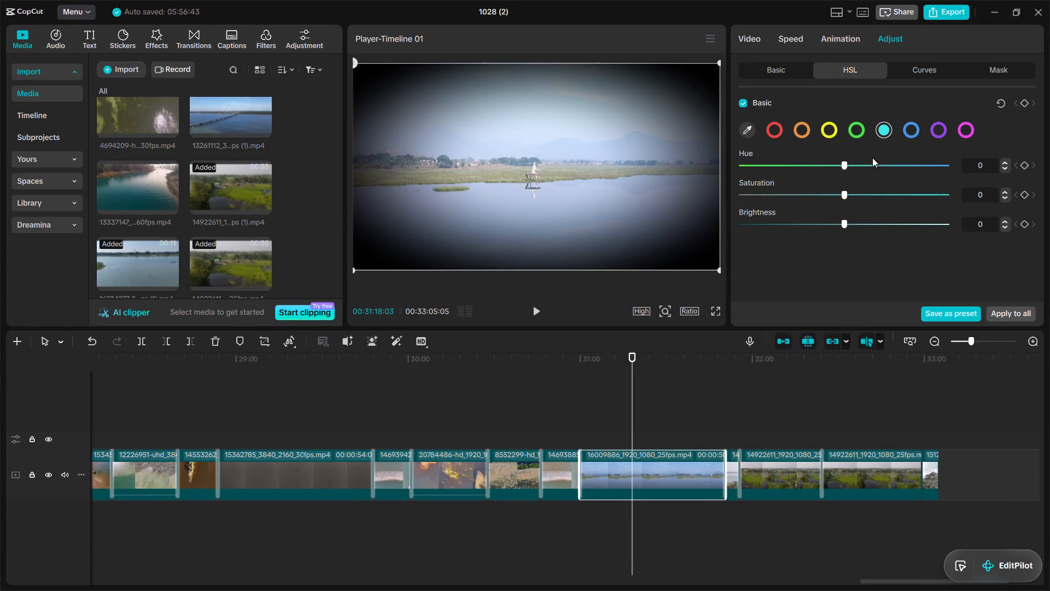
pyautogui.click(855, 190)
pyautogui.click(851, 221)
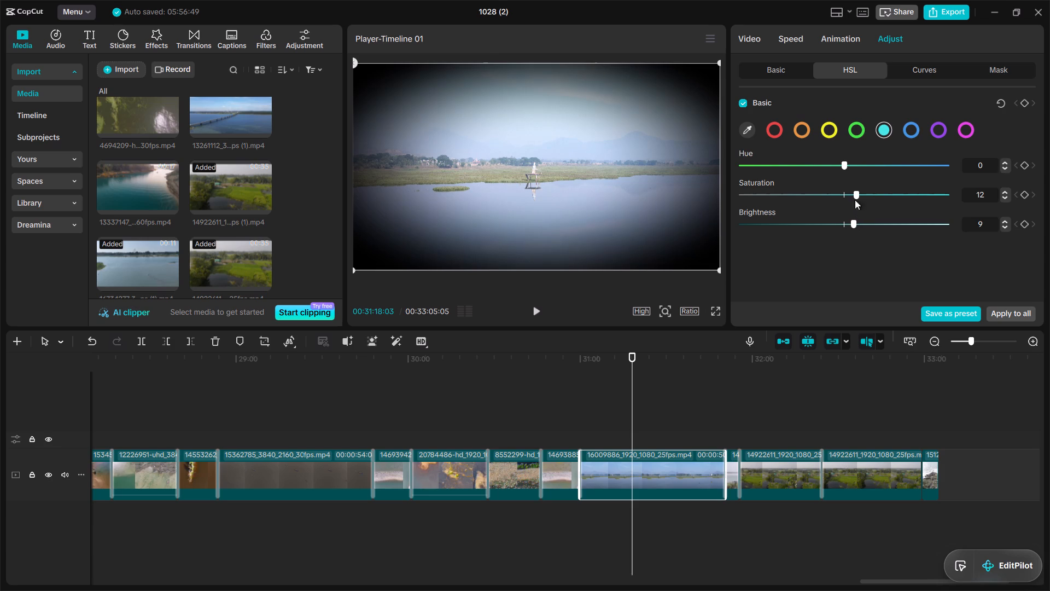
pyautogui.click(852, 165)
# Set the 16009886 clip's HSL blue range to Hue 11, Saturation 12 and Brightness 8.
pyautogui.click(914, 132)
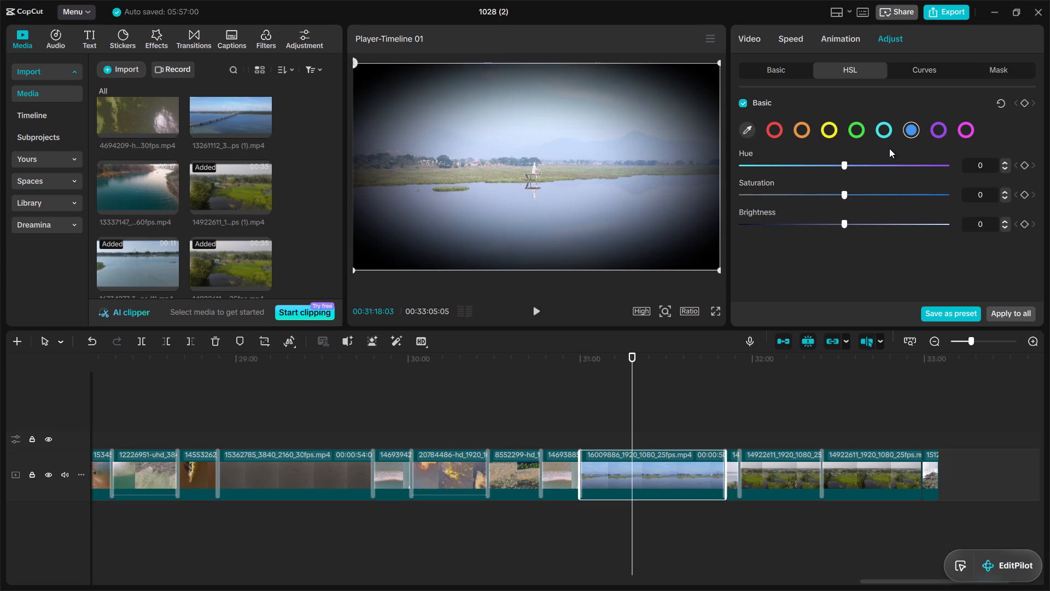
pyautogui.click(854, 161)
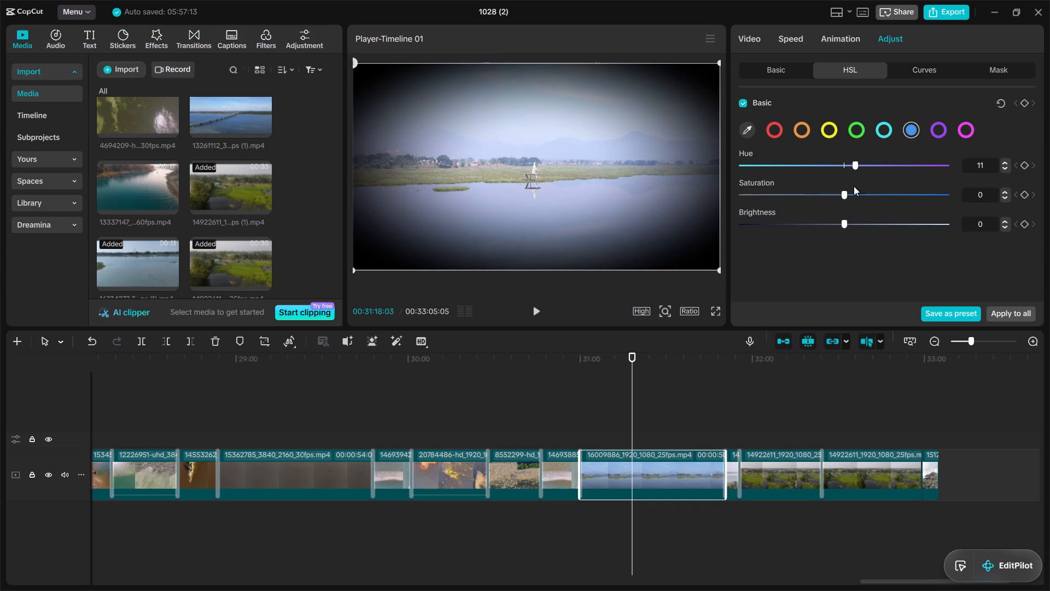
pyautogui.click(855, 191)
pyautogui.click(850, 221)
# Set the 16009886 clip's HSL purple range to Hue 13, Saturation 10 and Brightness 7.
pyautogui.click(940, 128)
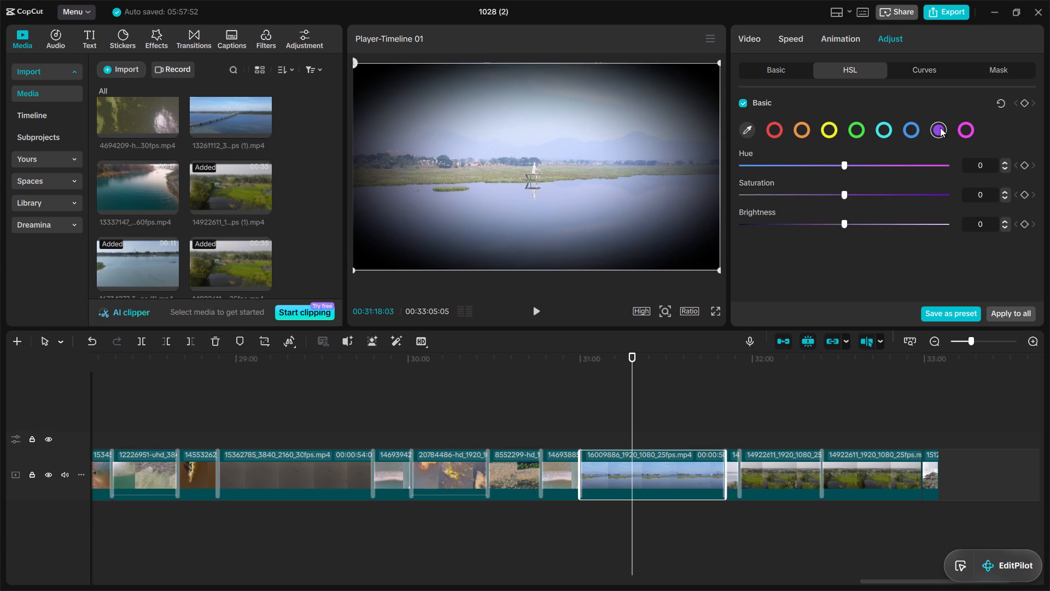
pyautogui.click(855, 159)
pyautogui.click(853, 191)
pyautogui.click(849, 221)
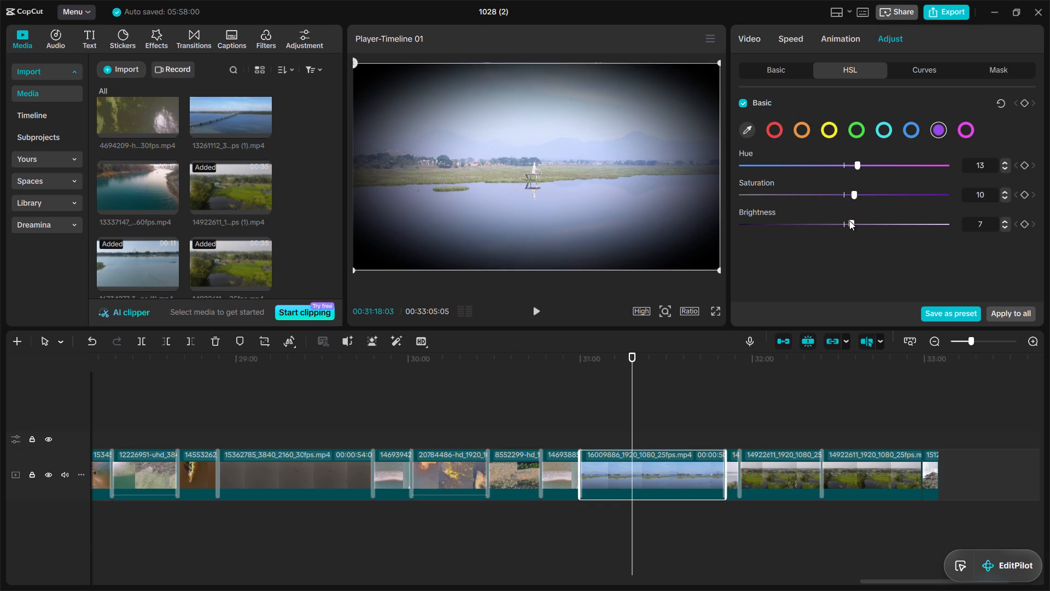
# Set the 16009886 clip's HSL magenta range to Hue 9, Saturation 9 and Brightness 9.
pyautogui.click(965, 130)
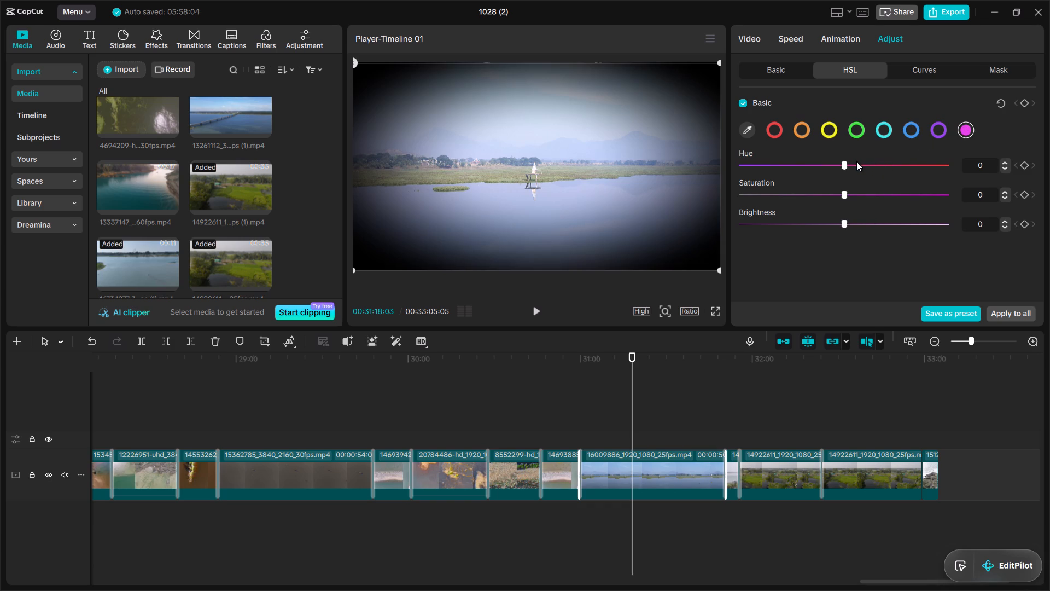
pyautogui.moveTo(856, 161); pyautogui.dragTo(851, 191)
pyautogui.moveTo(851, 191); pyautogui.dragTo(851, 225)
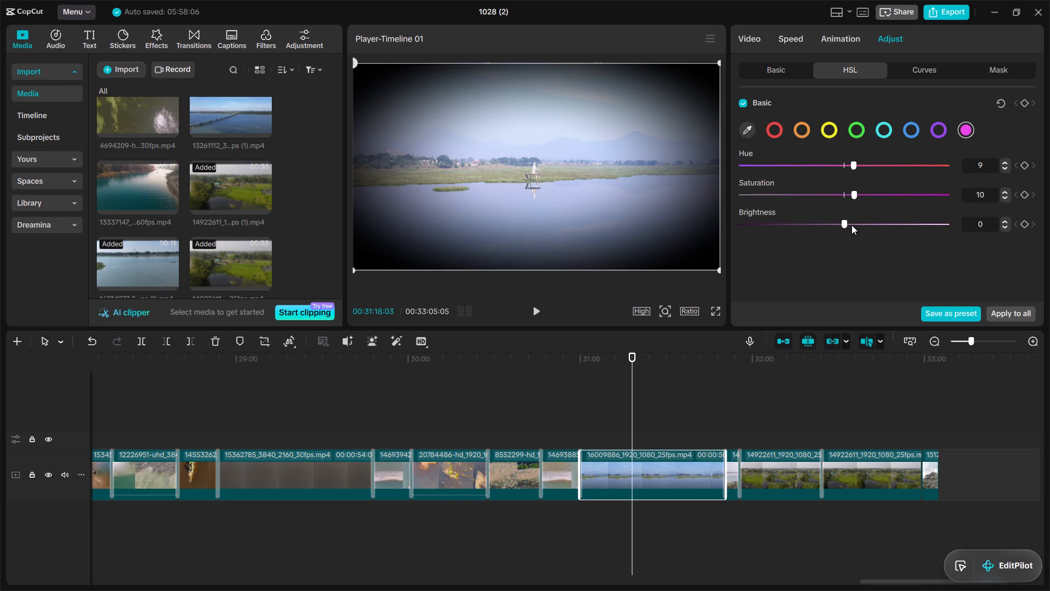
pyautogui.click(851, 225)
# Set the HSL red range of the short clip just before the 16009886 clip to Hue -5, Saturation -7 and Brightness -7.
pyautogui.click(571, 461)
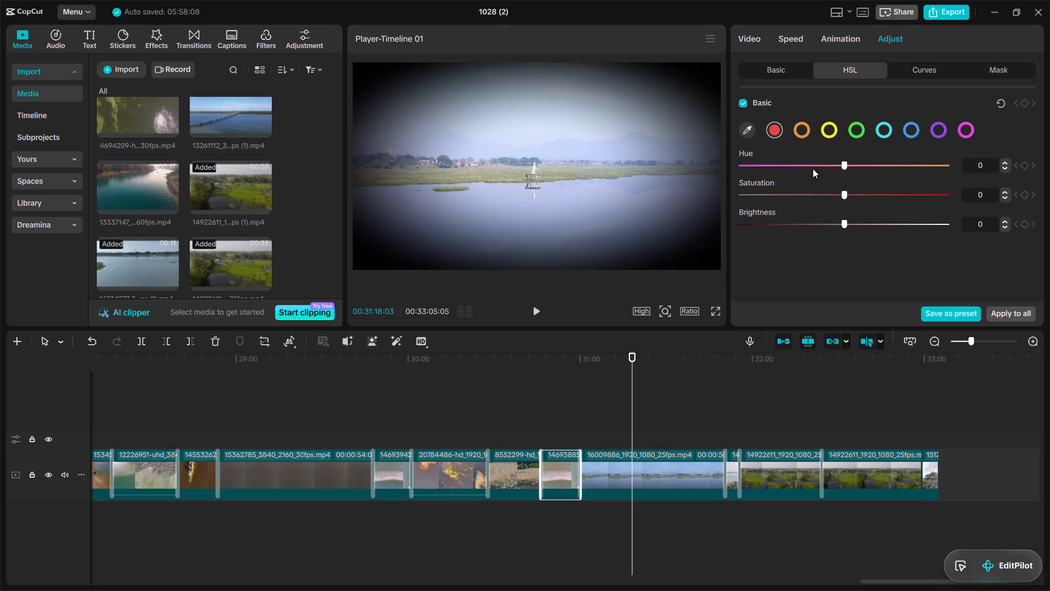
pyautogui.click(836, 162)
pyautogui.click(834, 191)
pyautogui.click(834, 218)
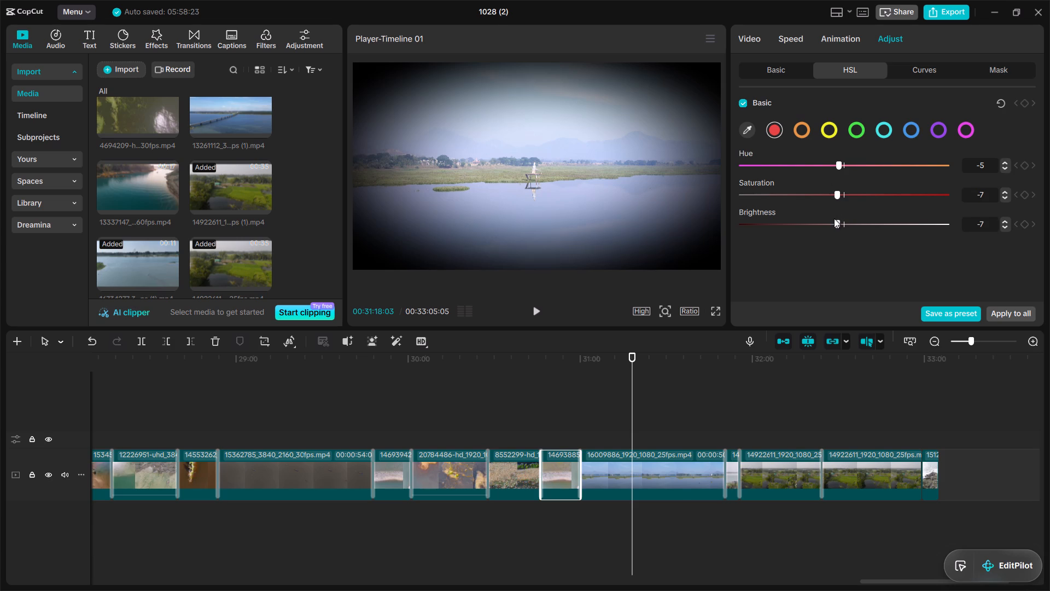
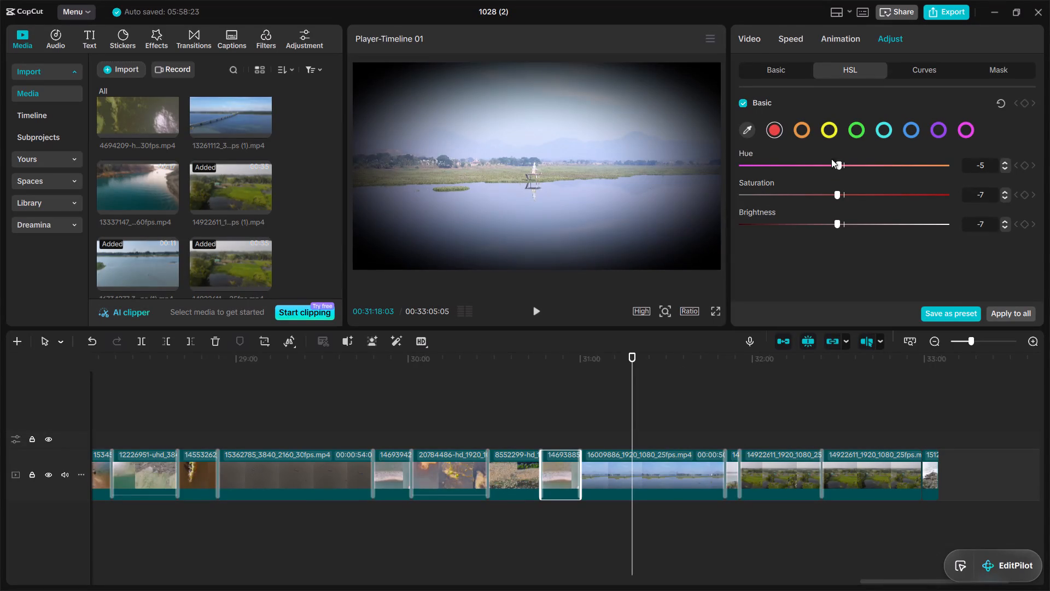
# Set the HSL orange range of the short clip just before the 16009886 clip to Hue -7, Saturation -4 and Brightness -9.
pyautogui.click(800, 135)
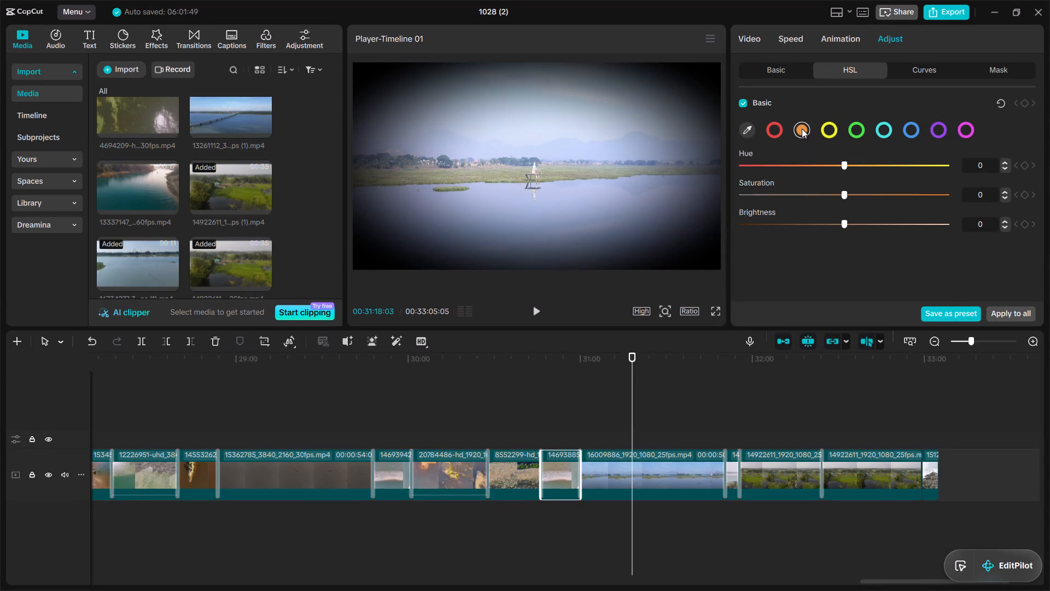
pyautogui.click(838, 163)
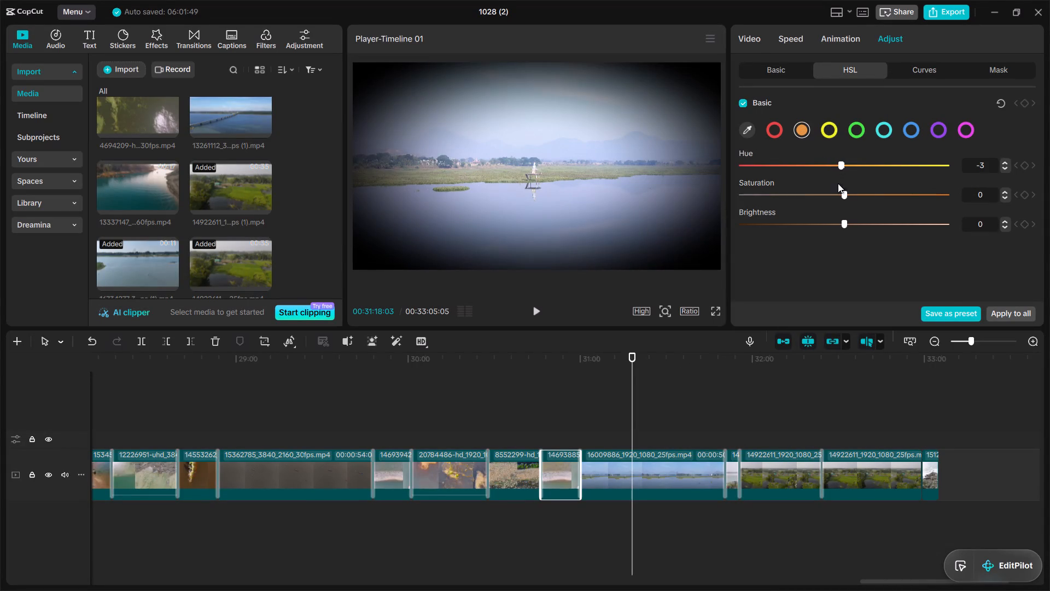
pyautogui.click(837, 191)
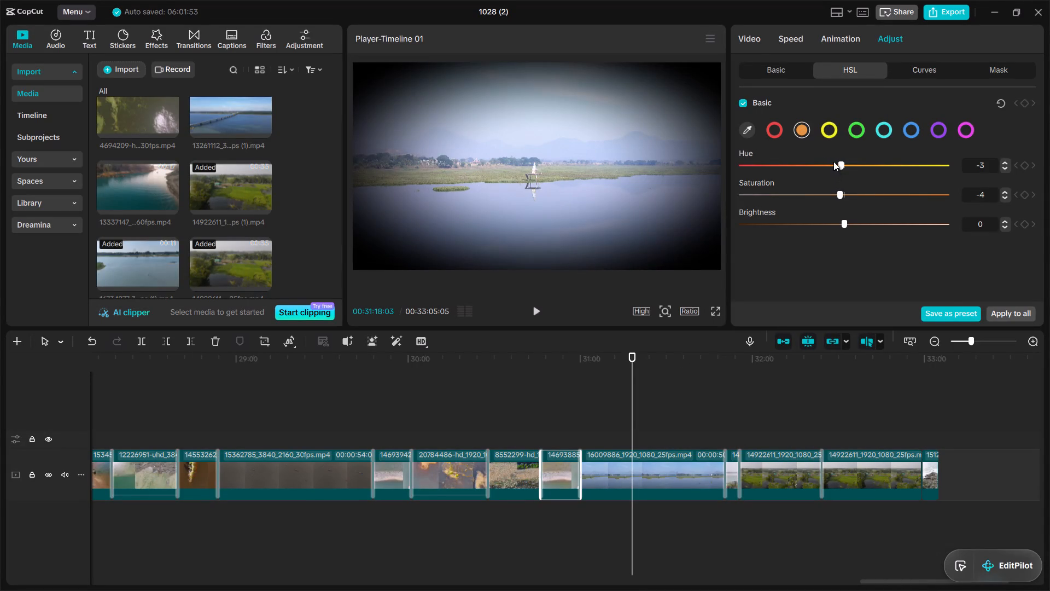
pyautogui.click(833, 161)
pyautogui.click(832, 219)
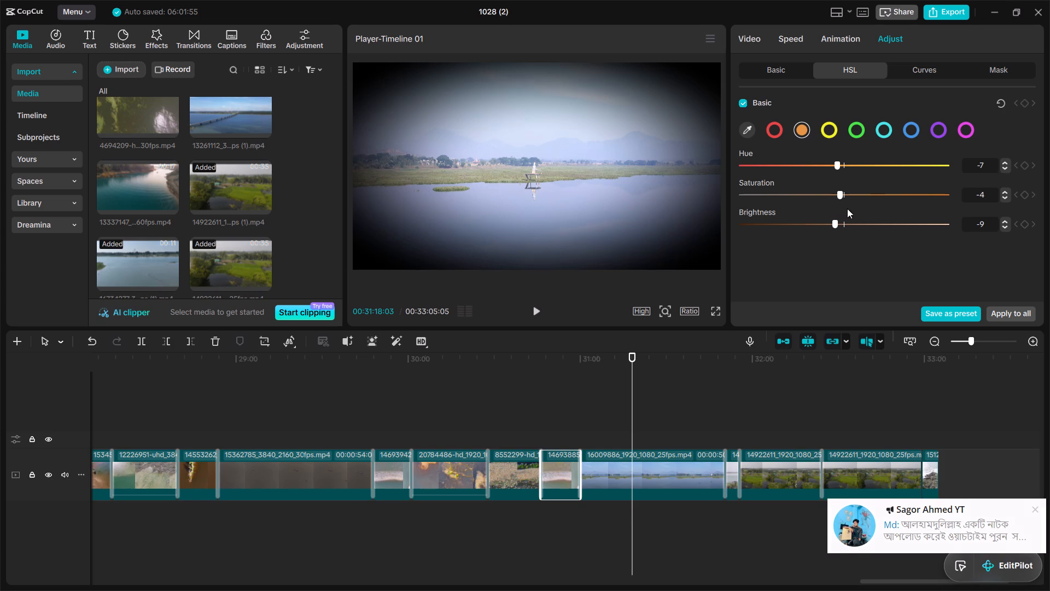
# Set the same short clip's HSL yellow range to Hue -5, Saturation -4 and Brightness -5.
pyautogui.click(832, 132)
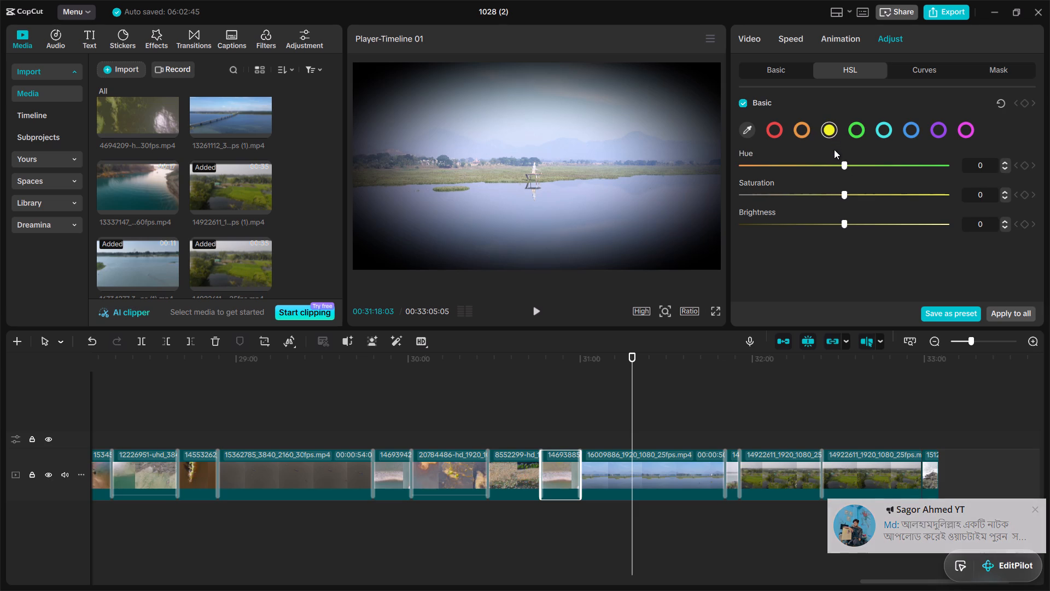
pyautogui.click(836, 167)
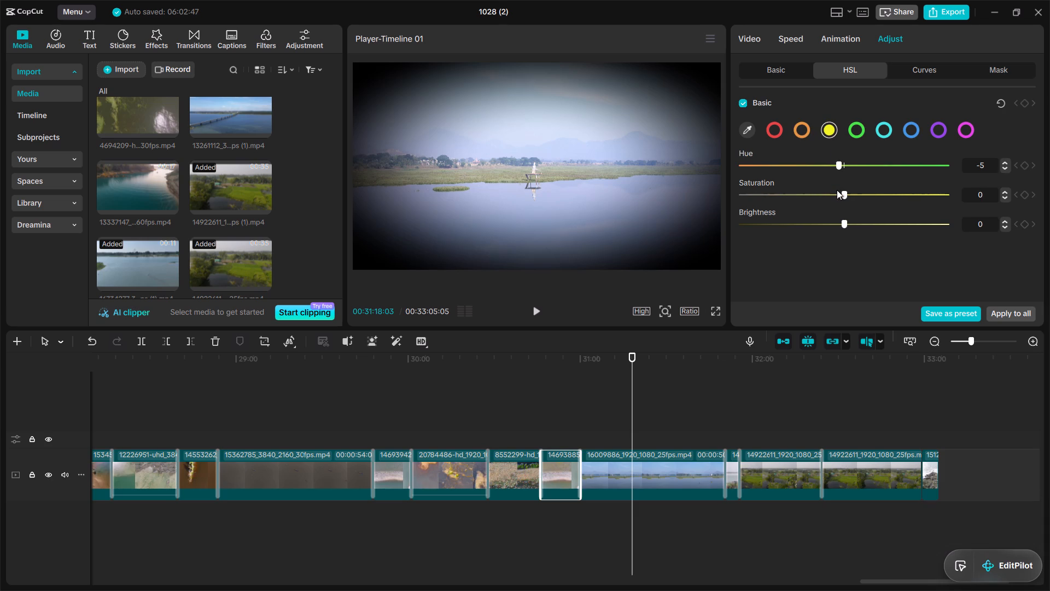
pyautogui.click(837, 190)
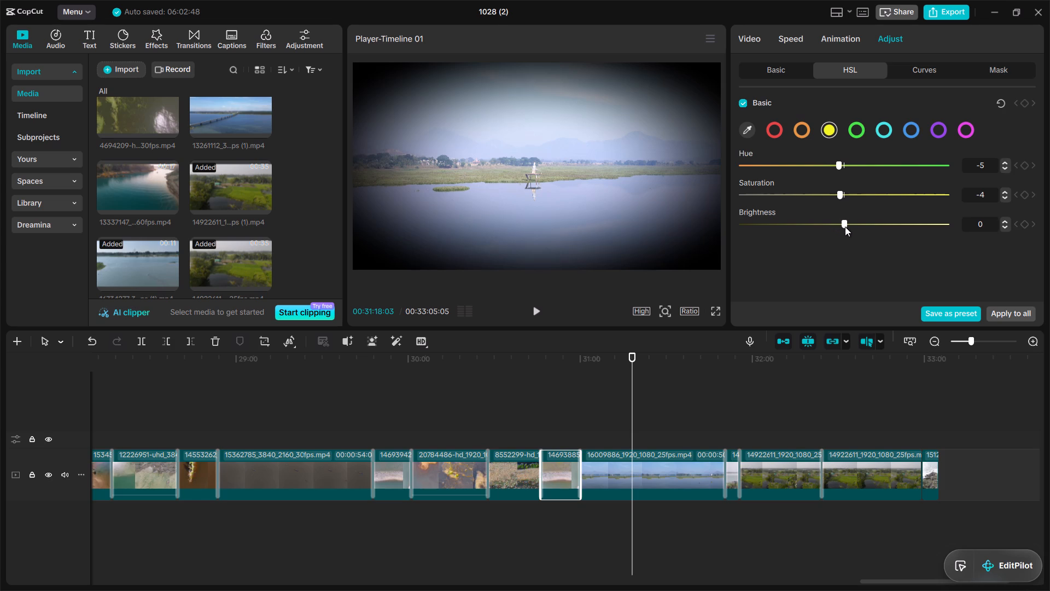
pyautogui.click(836, 221)
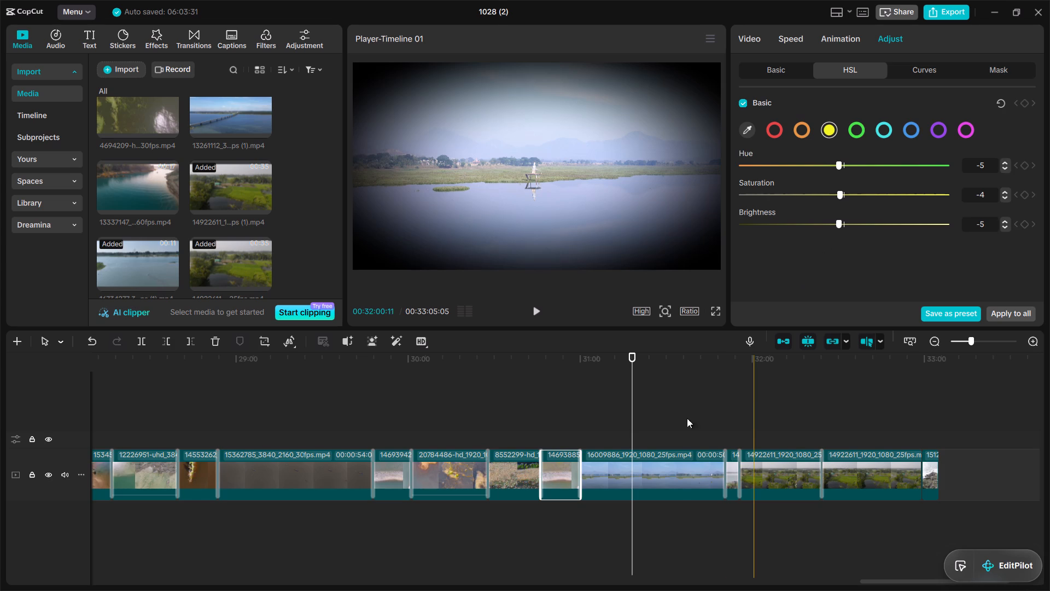
# Set the 8552299 clip's HSL red range to Hue -6, Saturation -5 and Brightness -6.
pyautogui.click(522, 461)
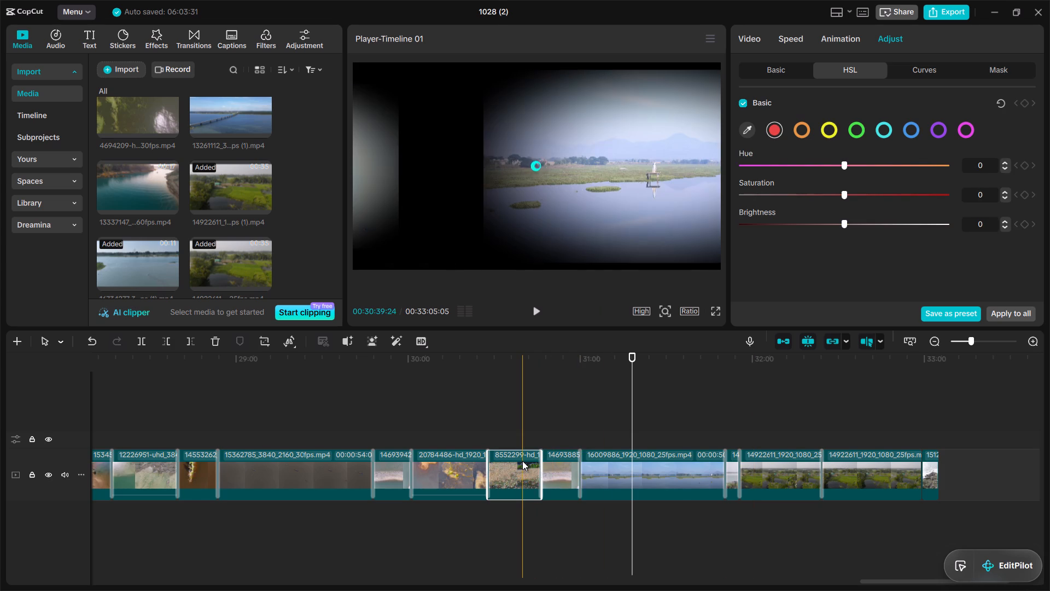
pyautogui.click(838, 221)
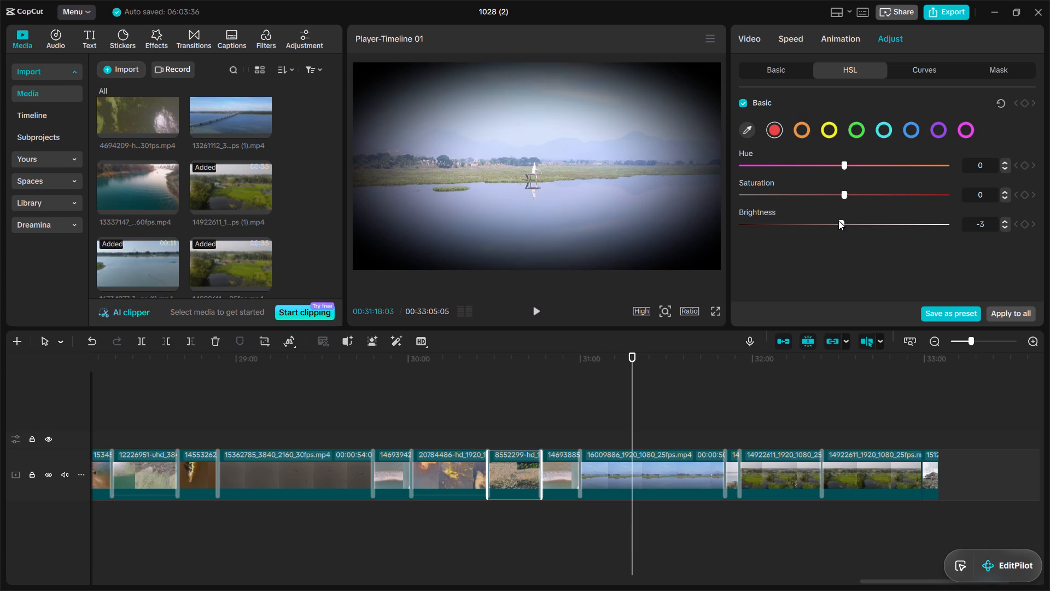
pyautogui.click(835, 220)
pyautogui.click(836, 192)
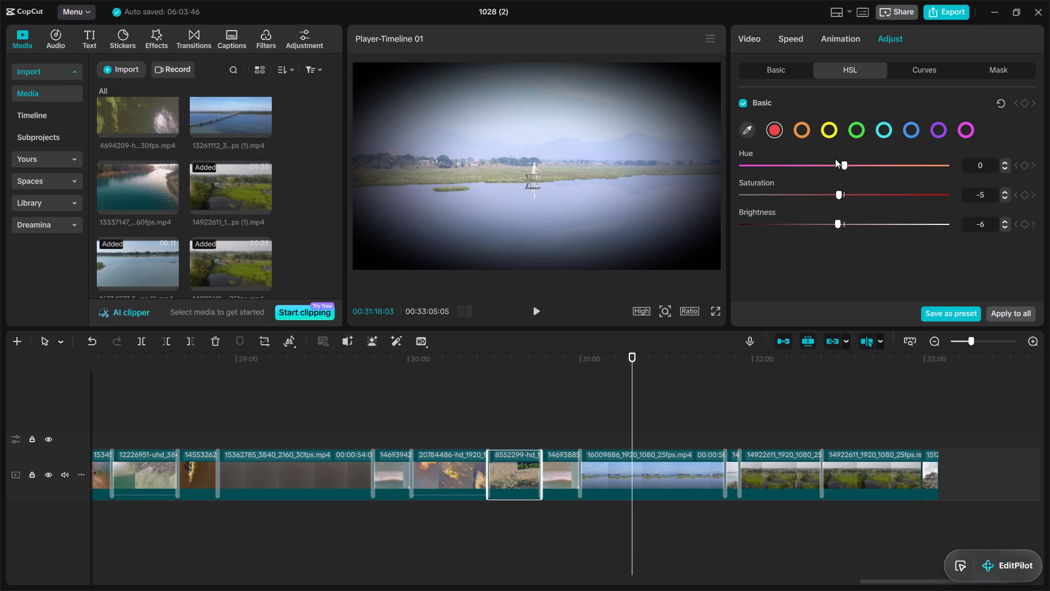
pyautogui.click(835, 160)
# Set the 8552299 clip's HSL orange range to Hue -6, Saturation -5 and Brightness -5.
pyautogui.click(800, 126)
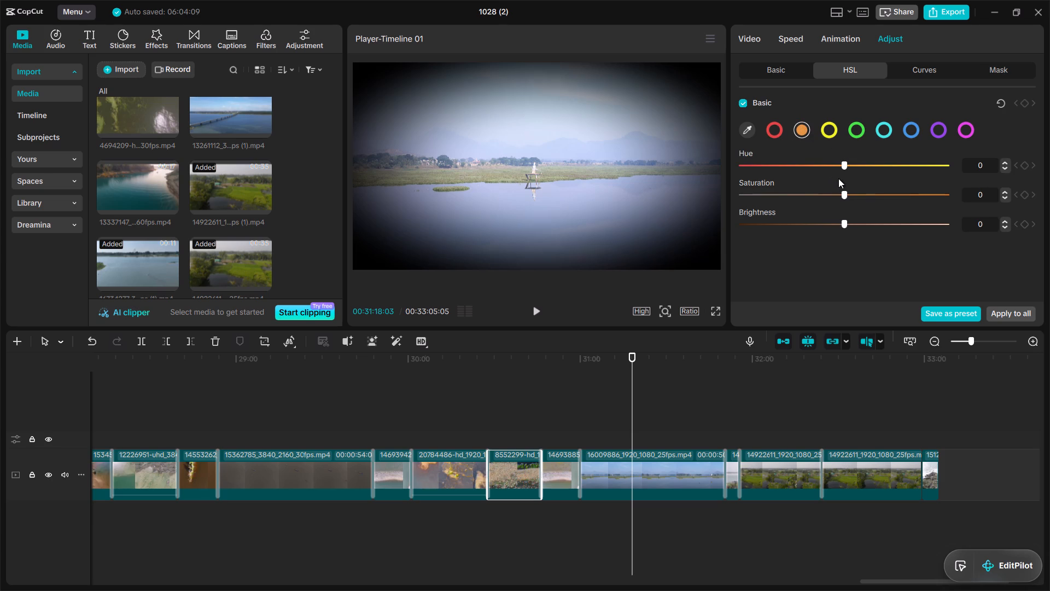
pyautogui.click(835, 164)
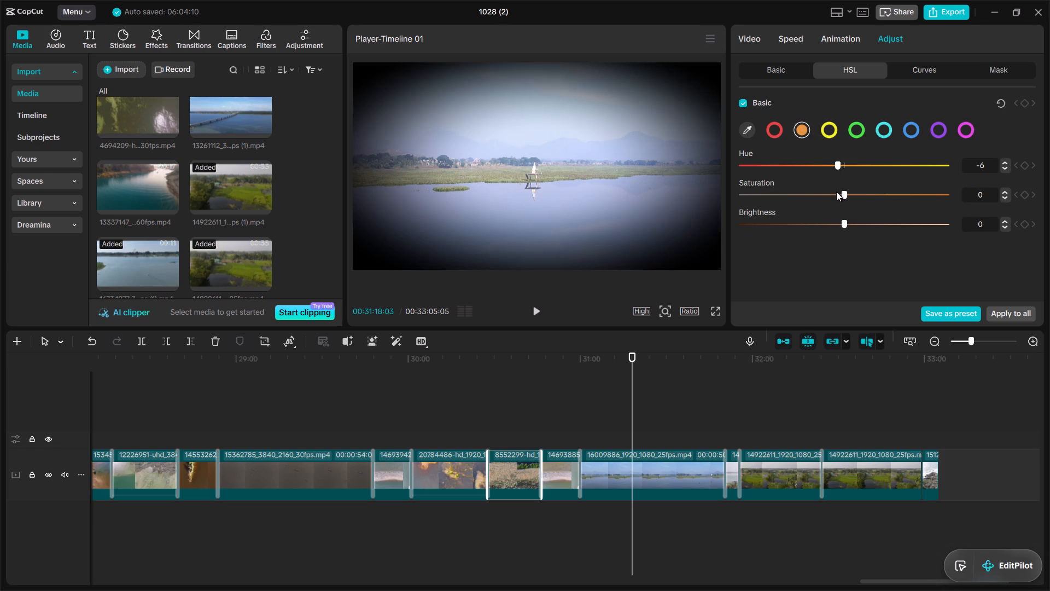
pyautogui.click(836, 192)
pyautogui.click(836, 220)
# Set the 8552299 clip's HSL yellow range to Hue -5, Saturation -5 and Brightness -5.
pyautogui.click(832, 132)
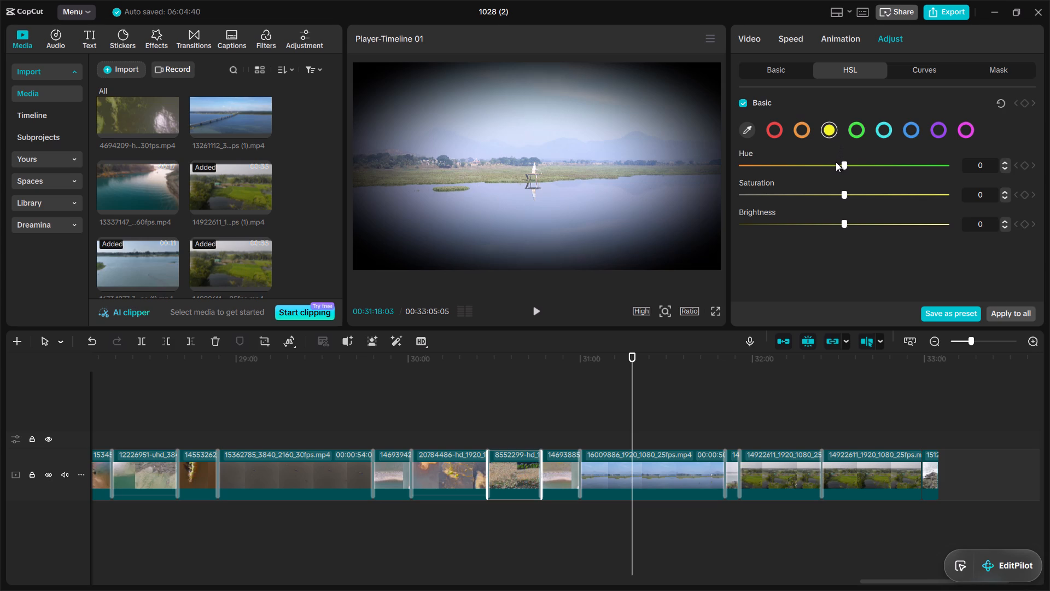
pyautogui.moveTo(836, 162); pyautogui.dragTo(835, 190)
pyautogui.moveTo(835, 190); pyautogui.dragTo(836, 192)
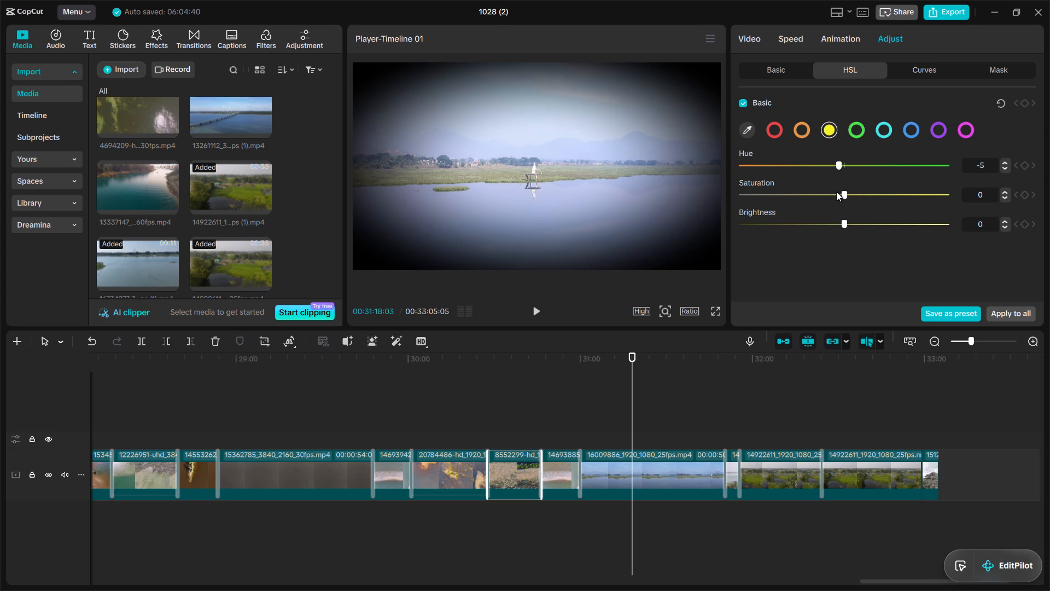
pyautogui.click(836, 192)
pyautogui.click(836, 221)
# Set the 8552299 clip's HSL green range to Hue 6, Saturation 6 and Brightness 7.
pyautogui.click(854, 132)
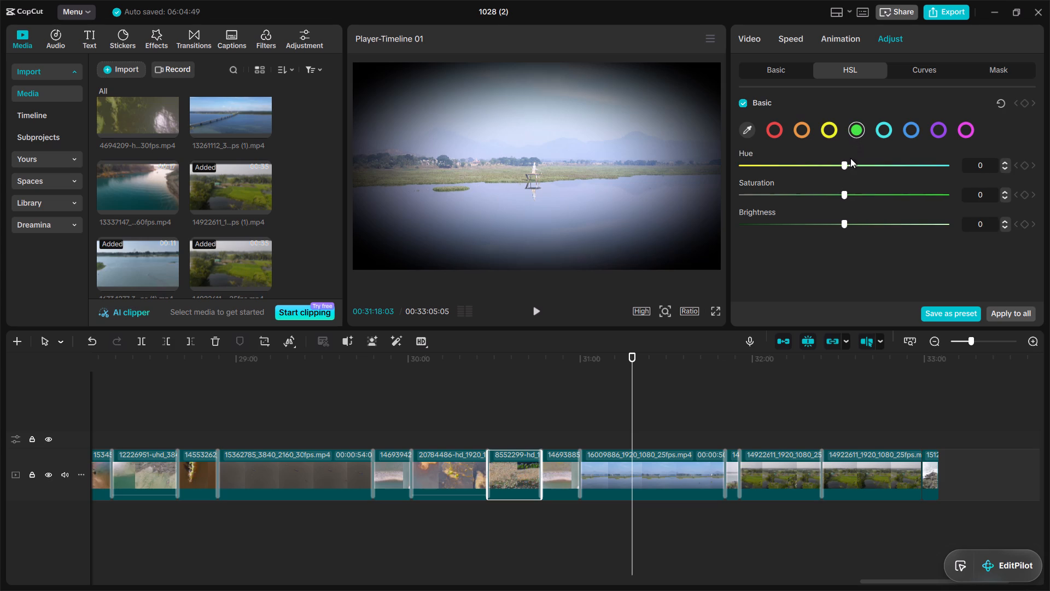
pyautogui.moveTo(849, 161); pyautogui.dragTo(848, 192)
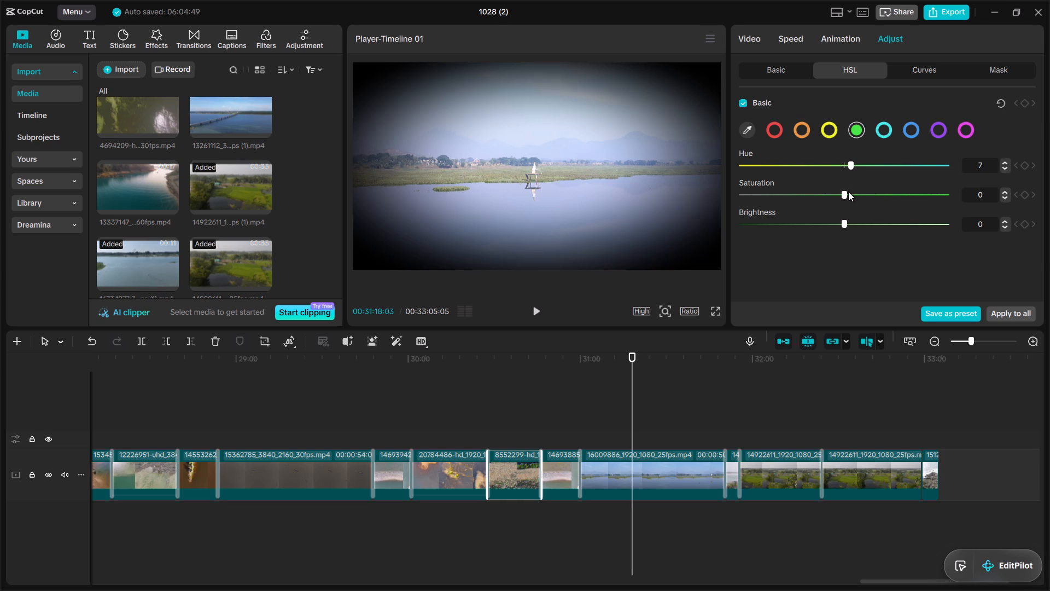
pyautogui.click(848, 192)
pyautogui.click(849, 221)
# Set the 8552299 clip's HSL cyan range to Hue 6, Saturation 6 and Brightness 8.
pyautogui.click(876, 132)
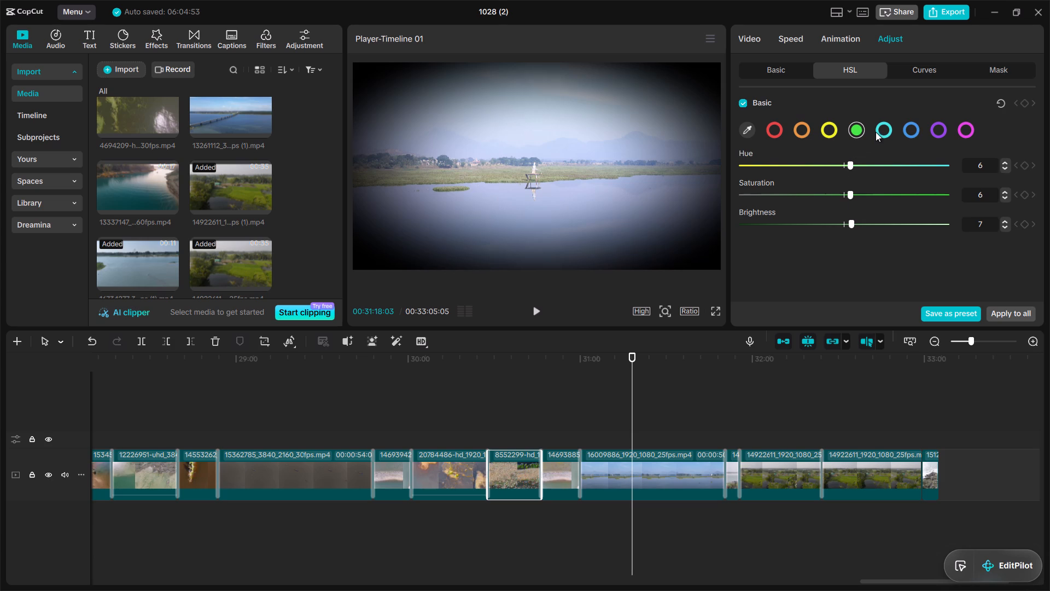
pyautogui.click(882, 130)
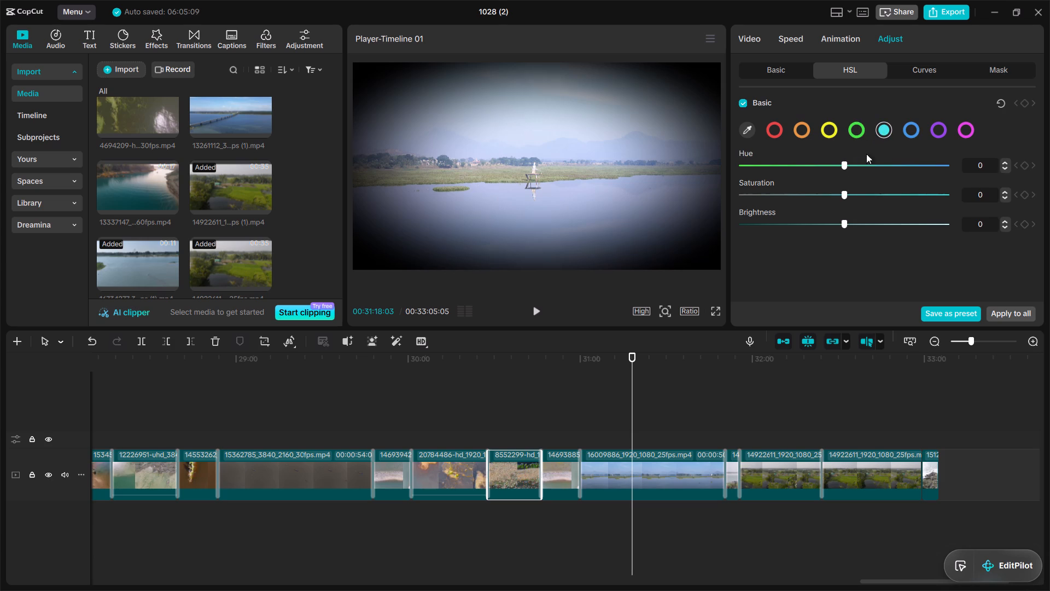
pyautogui.moveTo(850, 164); pyautogui.dragTo(848, 194)
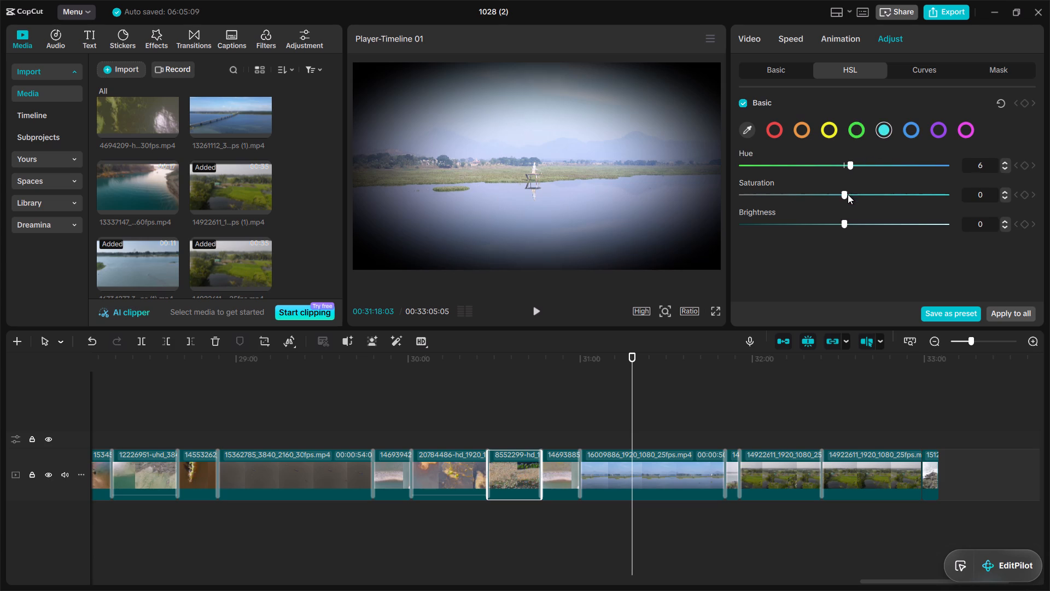
pyautogui.click(848, 194)
pyautogui.click(849, 219)
# Set the 8552299 clip's HSL blue range to Hue 8, Saturation 8 and Brightness 8.
pyautogui.click(905, 131)
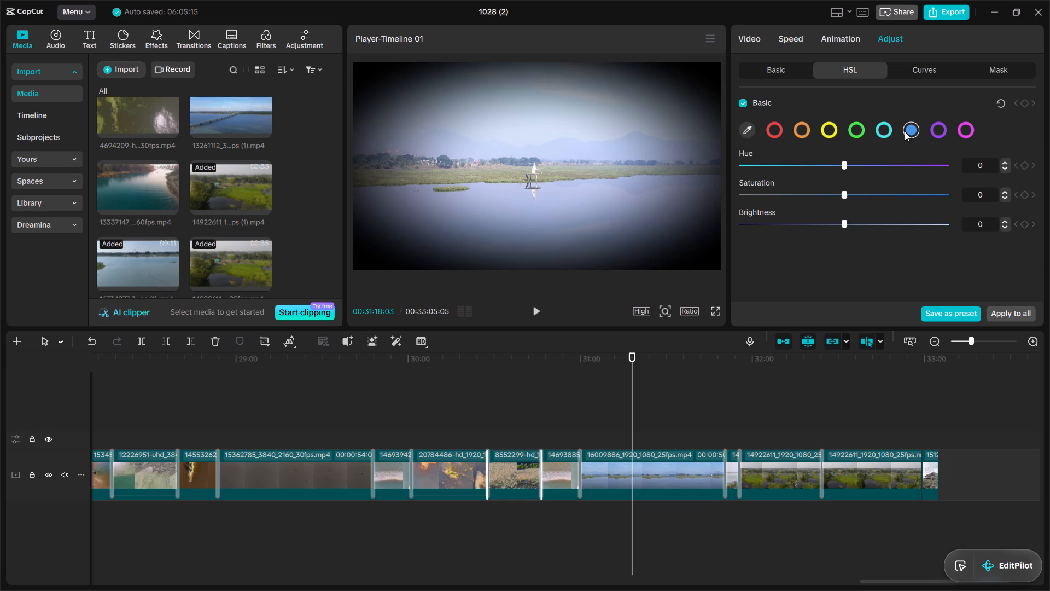
pyautogui.moveTo(850, 164); pyautogui.dragTo(850, 166)
pyautogui.moveTo(850, 166); pyautogui.dragTo(850, 190)
pyautogui.click(850, 190)
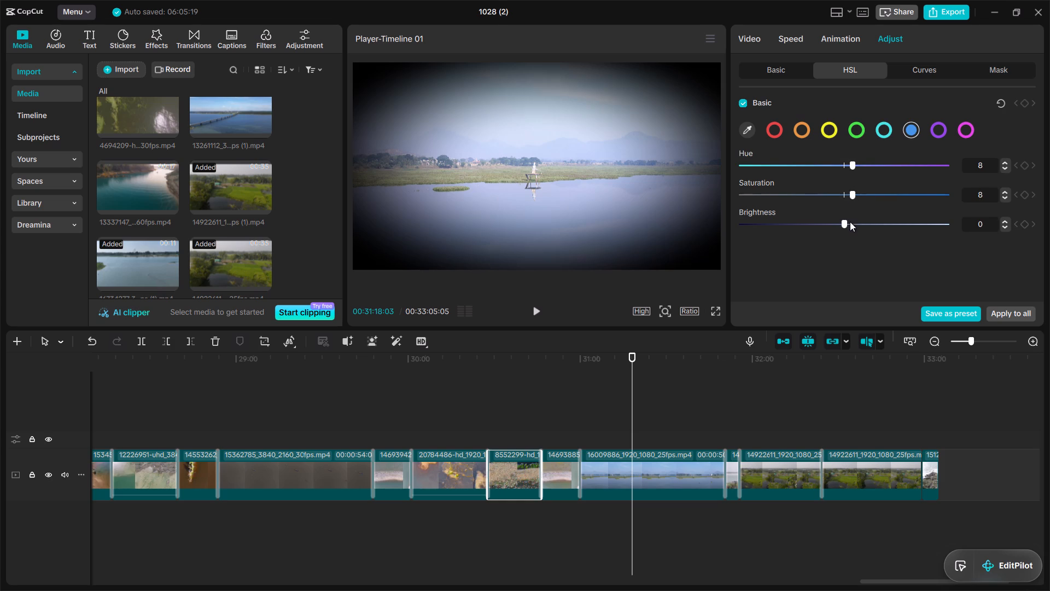
pyautogui.click(850, 222)
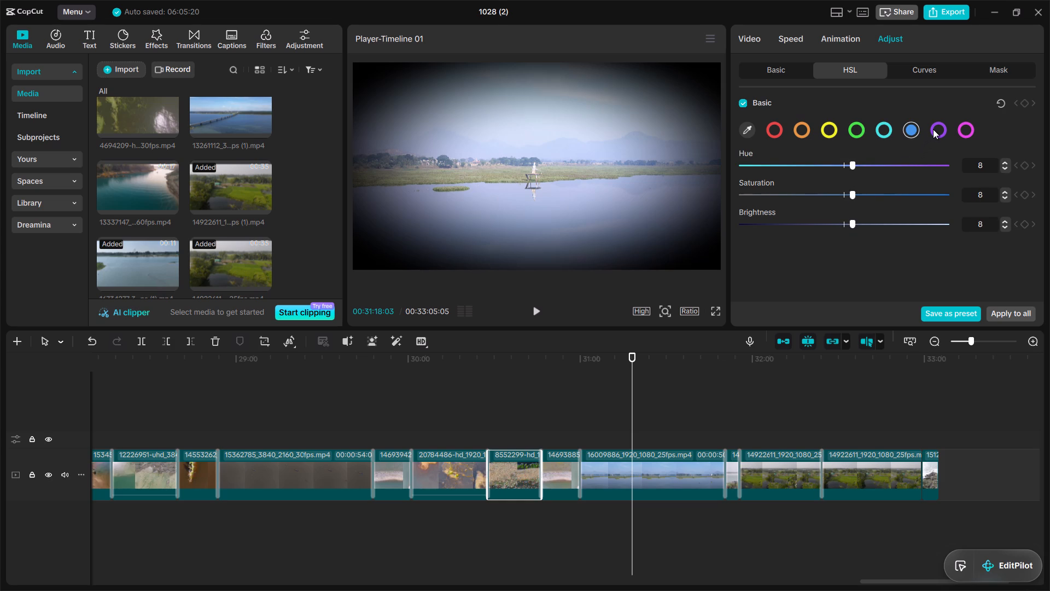
# Set the 8552299 clip's HSL purple range to Hue 6, Saturation 7 and Brightness 8.
pyautogui.click(933, 129)
pyautogui.click(848, 164)
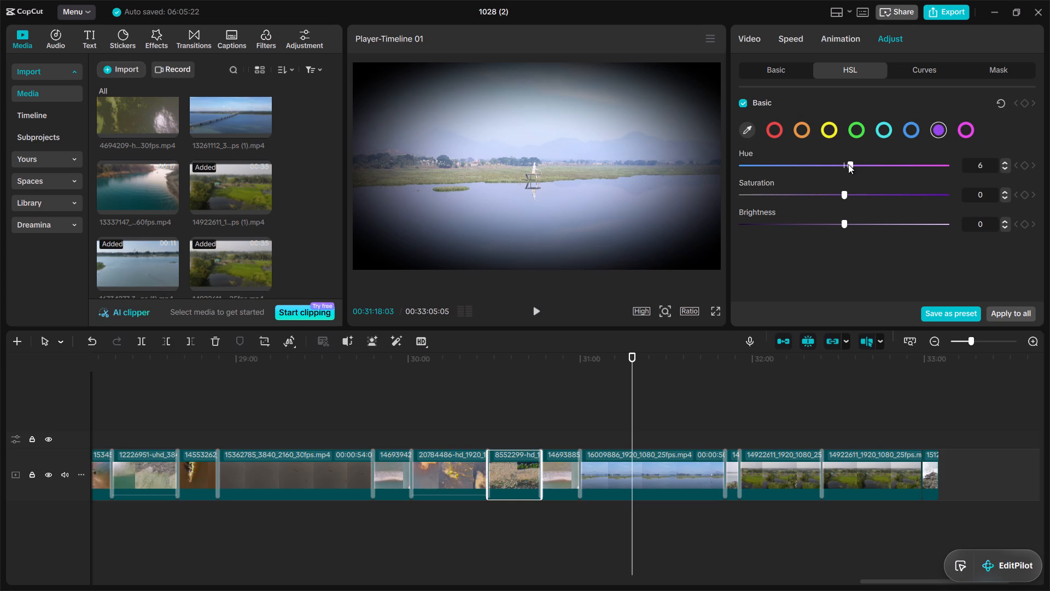
pyautogui.click(849, 193)
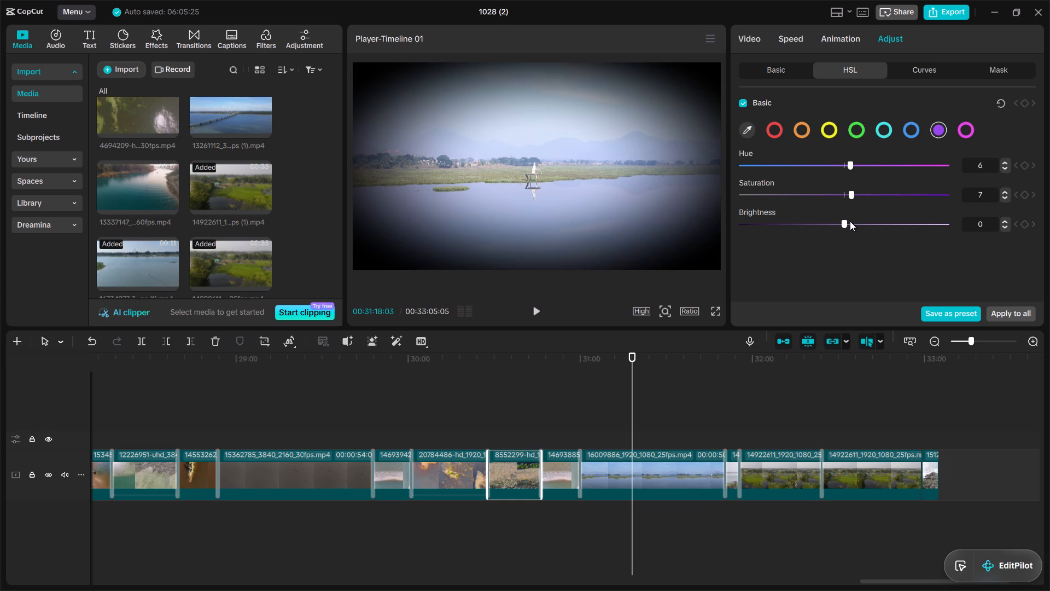
pyautogui.click(850, 221)
# Set the 8552299 clip's HSL magenta range to Hue 6, Saturation 9 and Brightness 8.
pyautogui.click(961, 129)
pyautogui.click(851, 192)
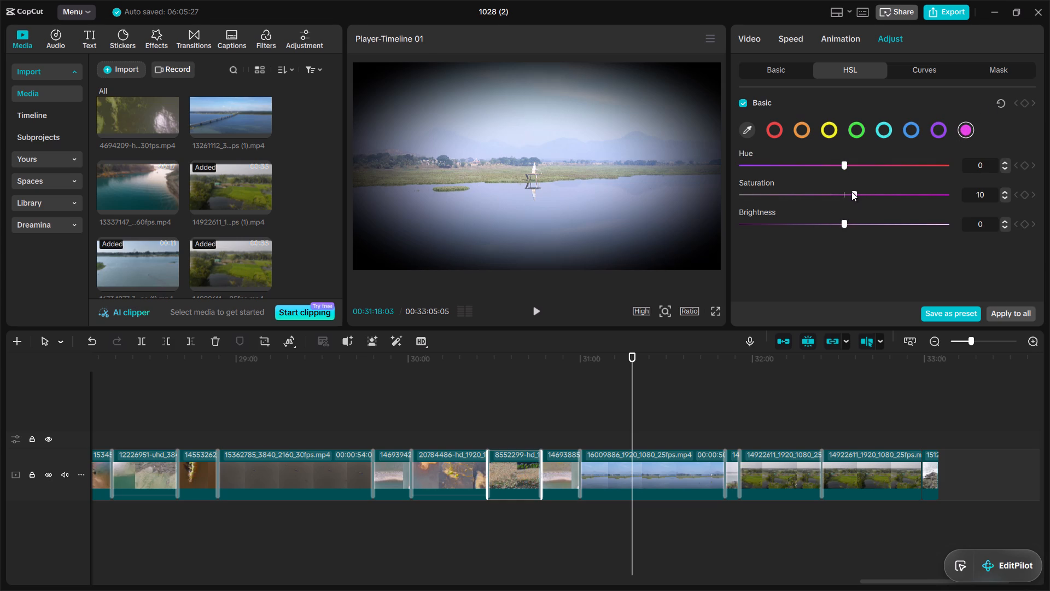
pyautogui.click(848, 160)
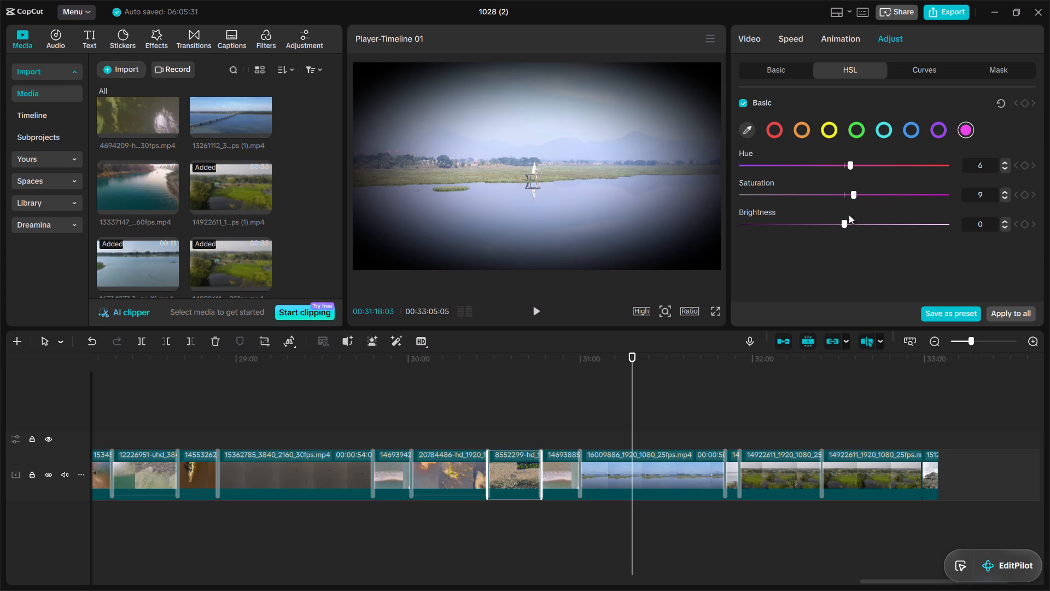
pyautogui.click(850, 219)
# Set the 20784486 clip's HSL red range to Hue -10, Saturation -8 and Brightness -14, with the playhead over that clip.
pyautogui.click(465, 471)
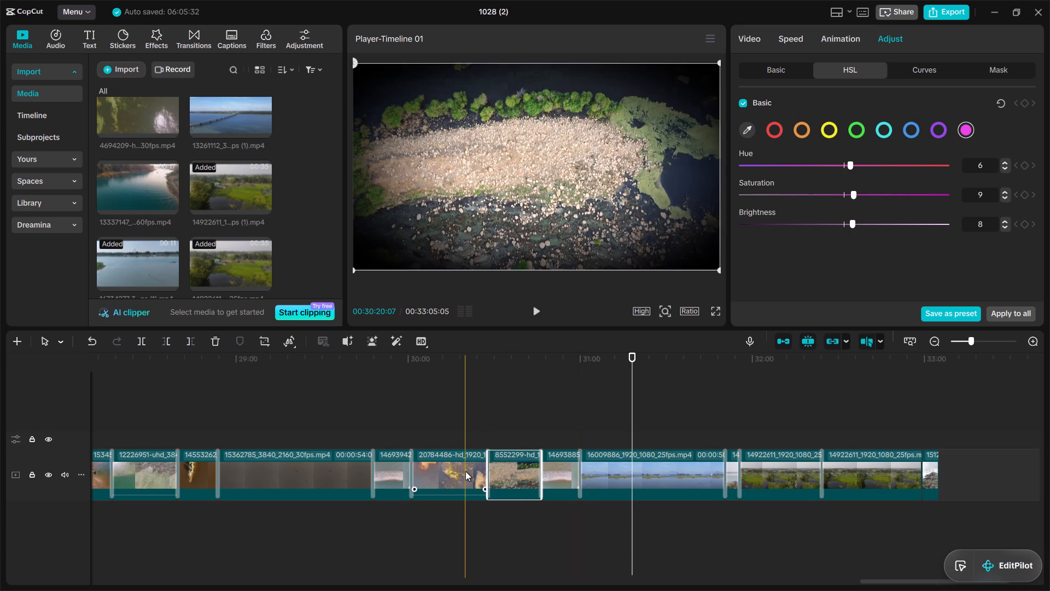
pyautogui.doubleClick(437, 433)
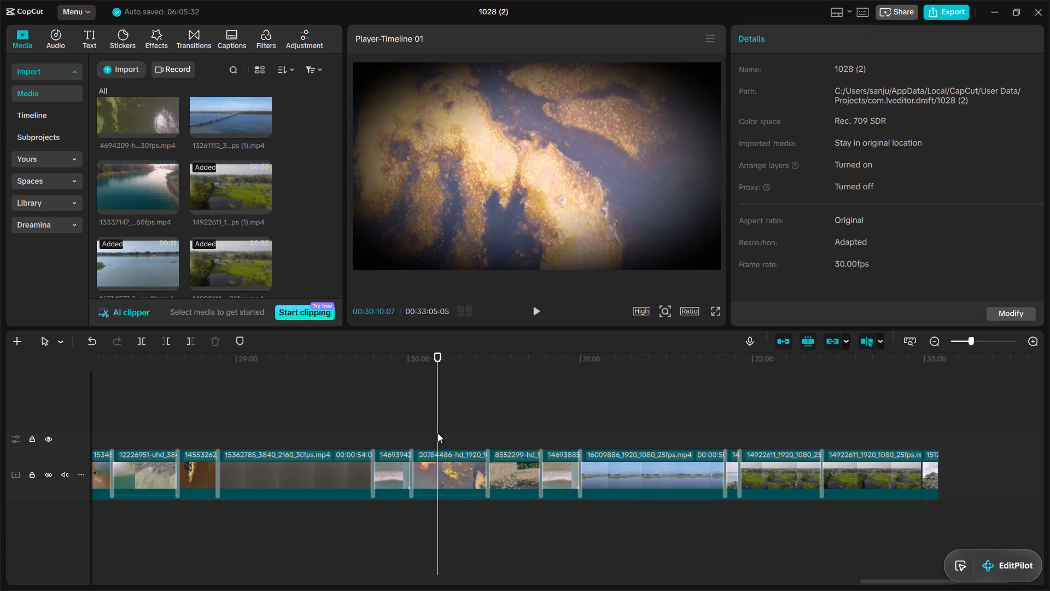
pyautogui.click(460, 466)
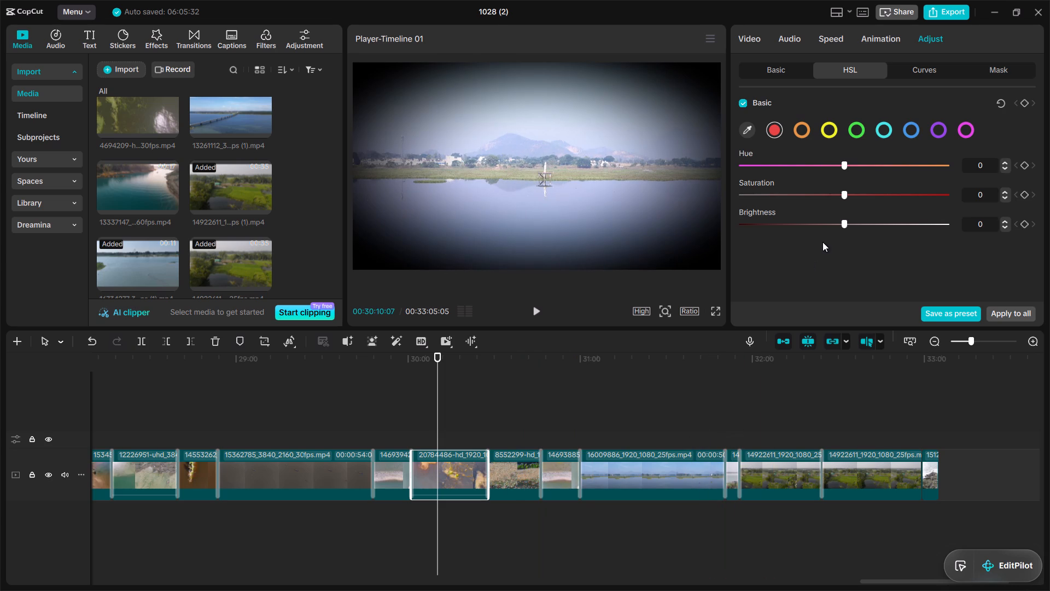
pyautogui.click(826, 225)
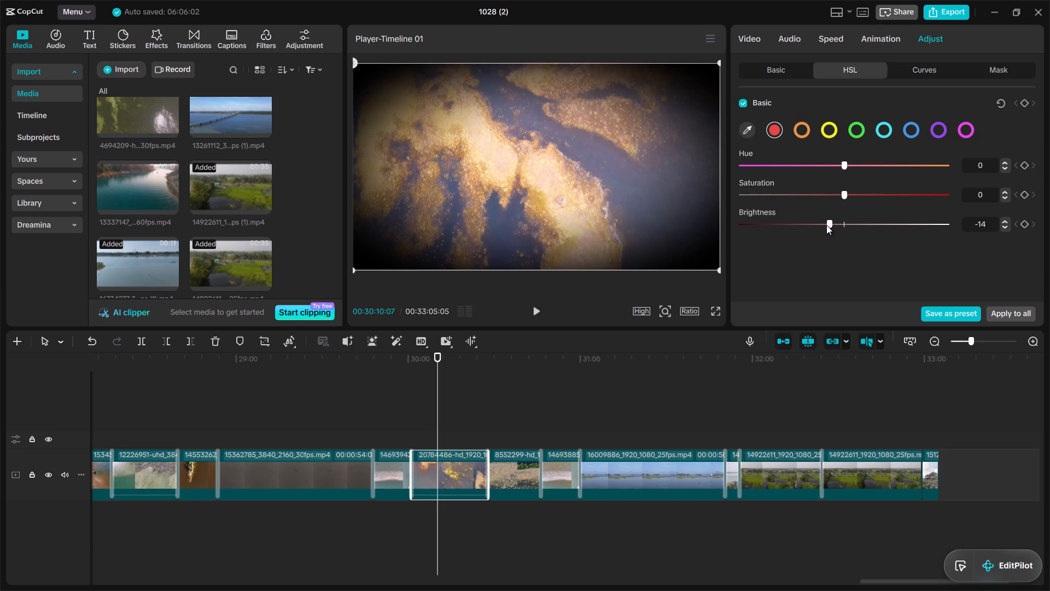
pyautogui.click(832, 192)
pyautogui.click(831, 163)
# Set the 20784486 clip's HSL orange range to Hue -8, Saturation -7 and Brightness 8.
pyautogui.click(800, 125)
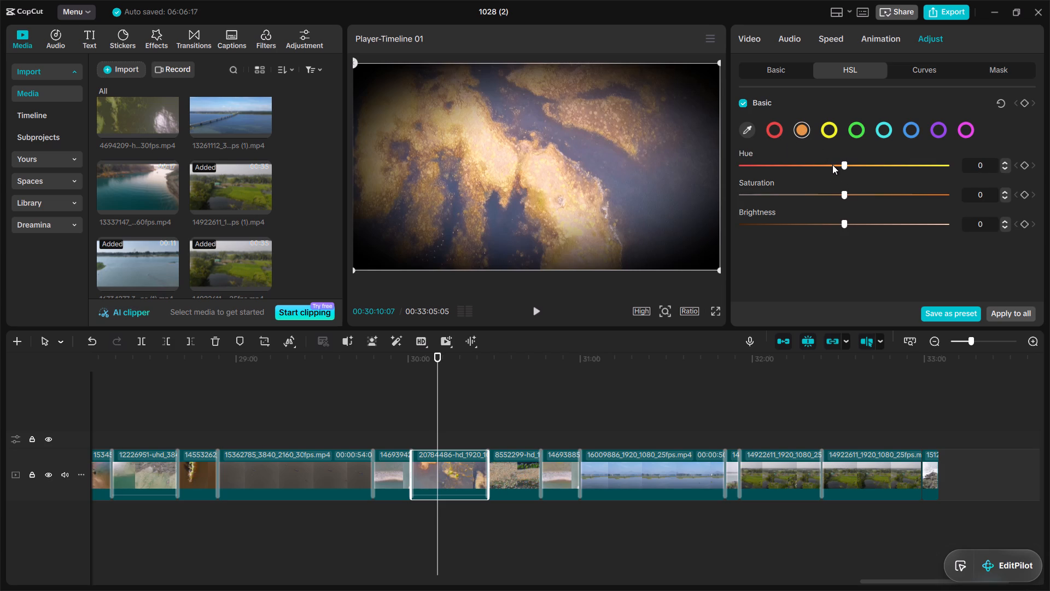
pyautogui.click(832, 165)
pyautogui.click(834, 191)
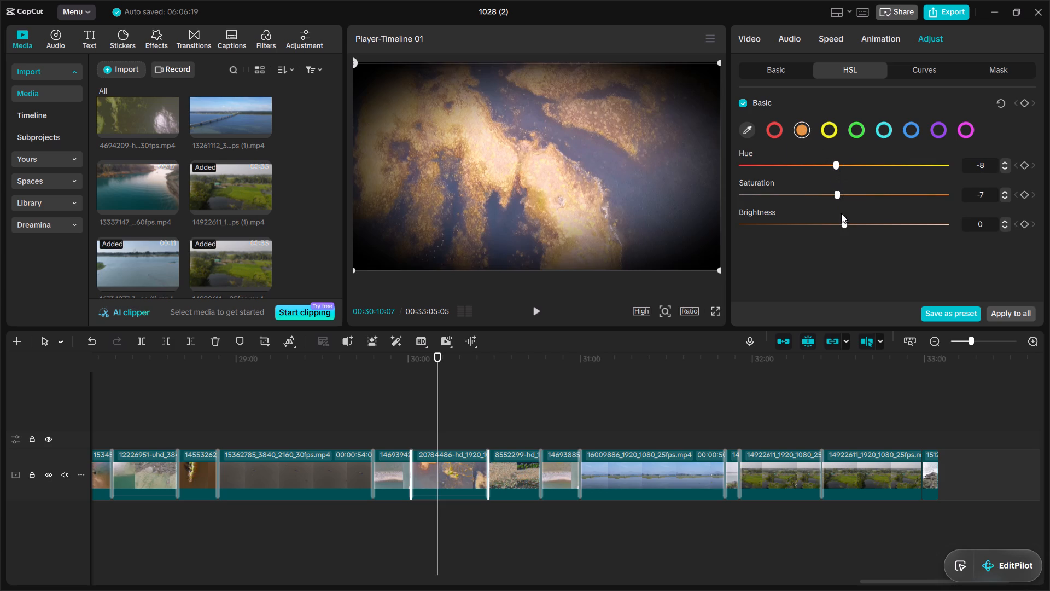
pyautogui.click(850, 221)
# Set the 20784486 clip's HSL yellow range to Hue -7, Saturation 7 and Brightness 9.
pyautogui.click(827, 125)
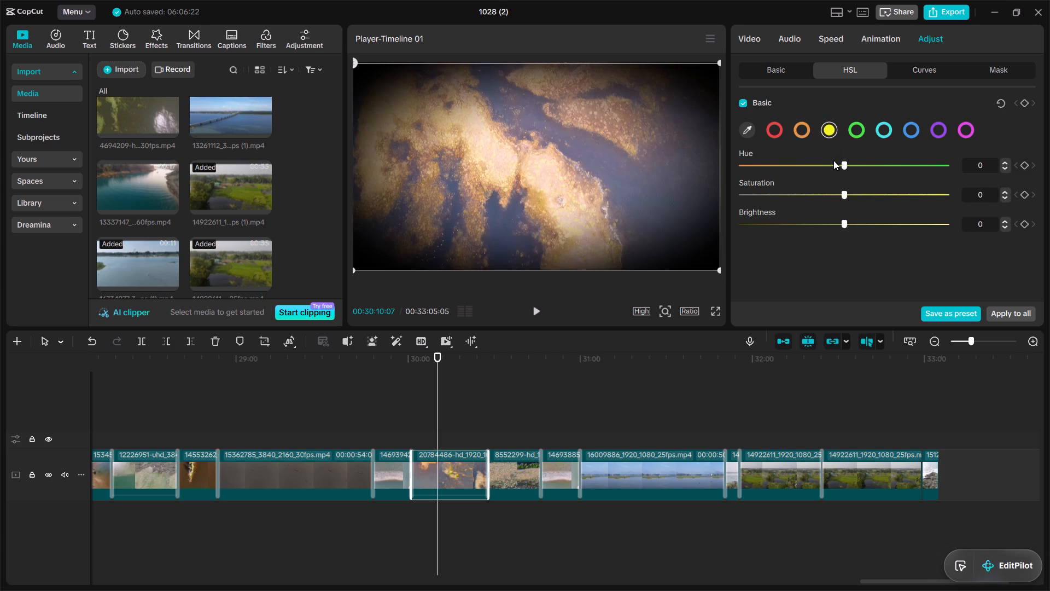
pyautogui.click(833, 160)
pyautogui.click(849, 190)
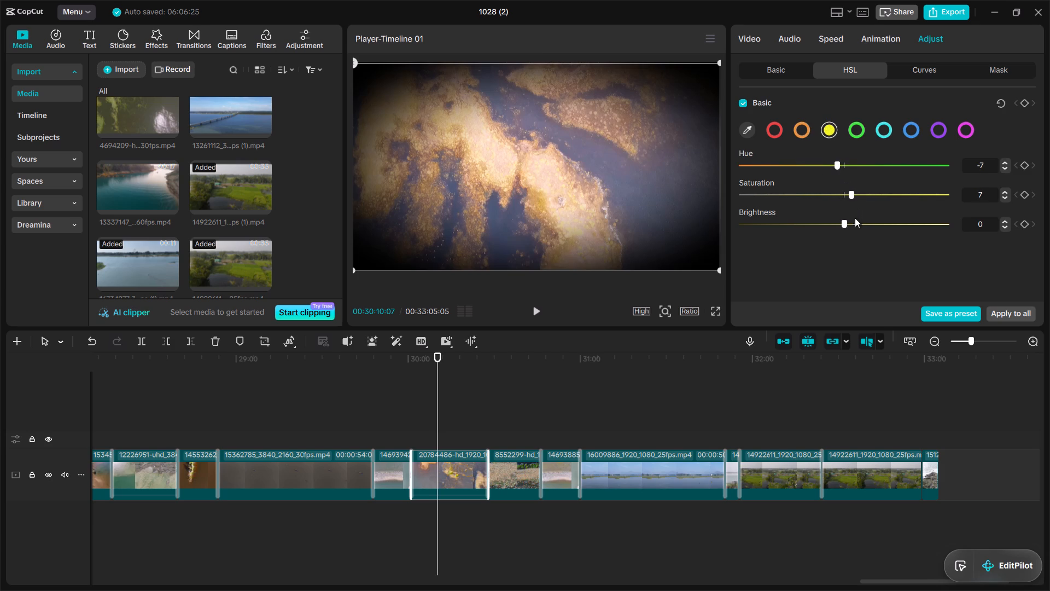
pyautogui.click(851, 223)
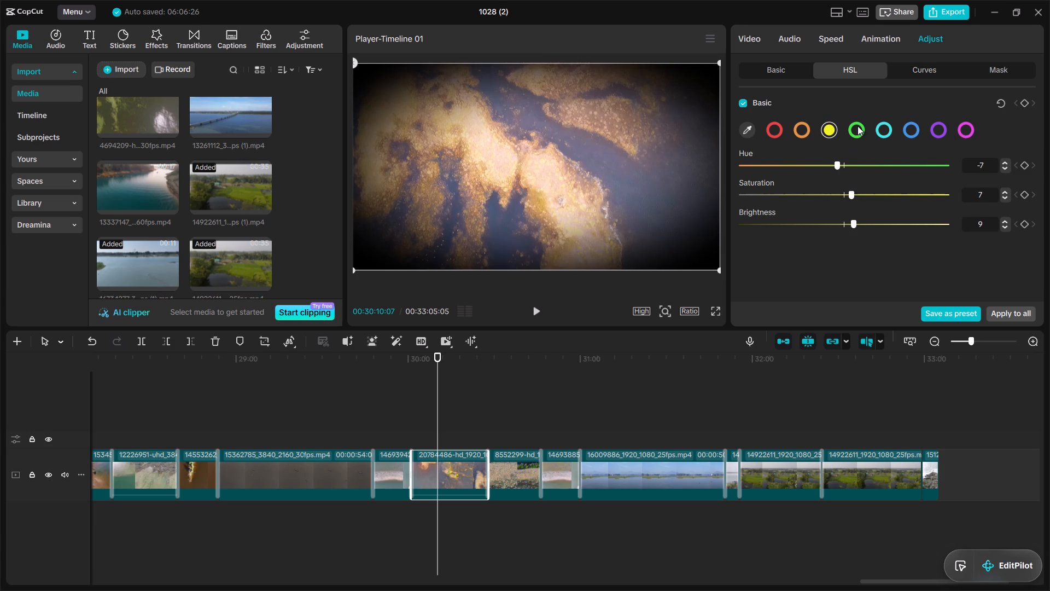
# Set the 20784486 clip's HSL green range to Hue 8, Saturation 8 and Brightness 8.
pyautogui.click(857, 126)
pyautogui.click(850, 161)
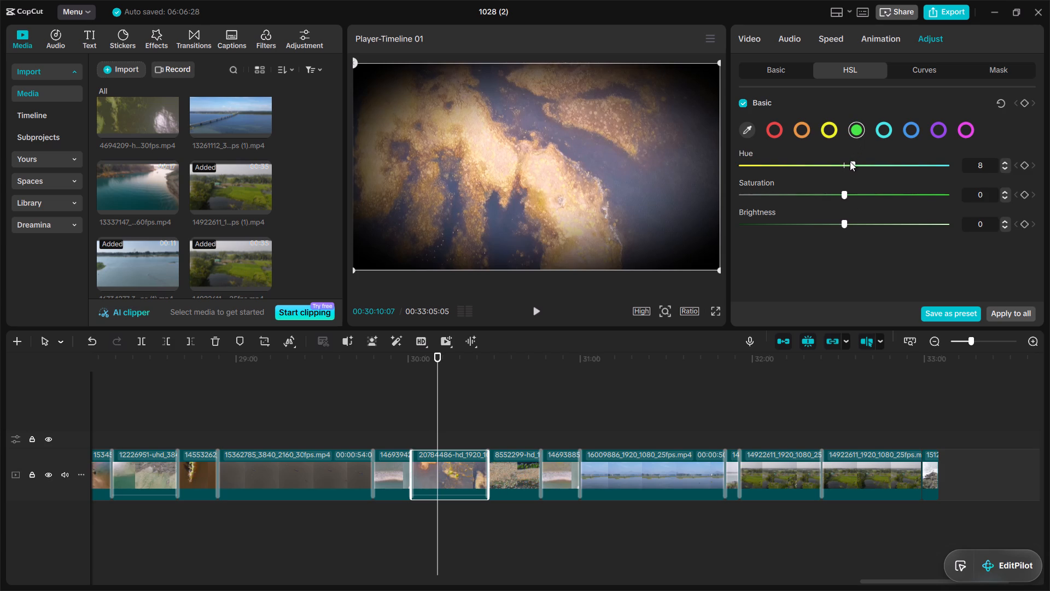
pyautogui.moveTo(850, 193); pyautogui.dragTo(850, 211)
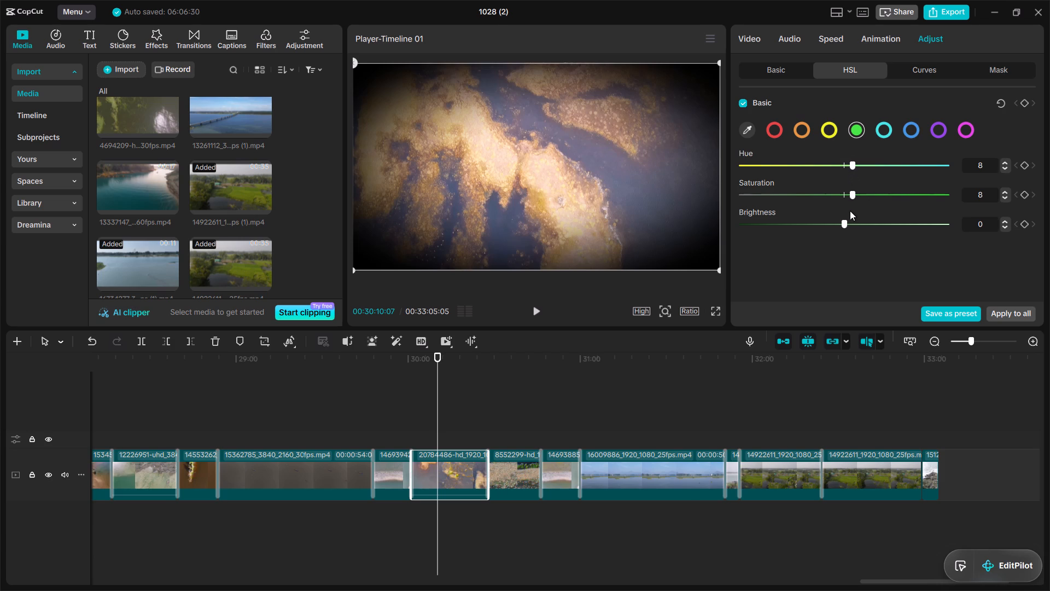
pyautogui.moveTo(850, 211); pyautogui.dragTo(850, 220)
pyautogui.click(850, 220)
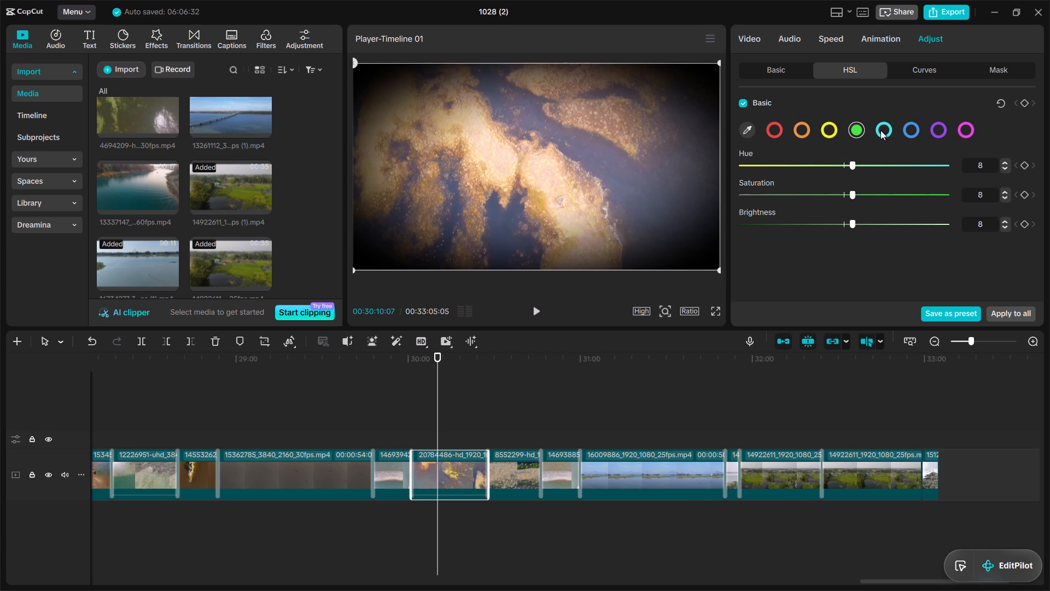
# Set the 20784486 clip's HSL cyan range to Hue -7, Saturation -7 and Brightness 10.
pyautogui.click(880, 130)
pyautogui.moveTo(850, 163); pyautogui.dragTo(835, 188)
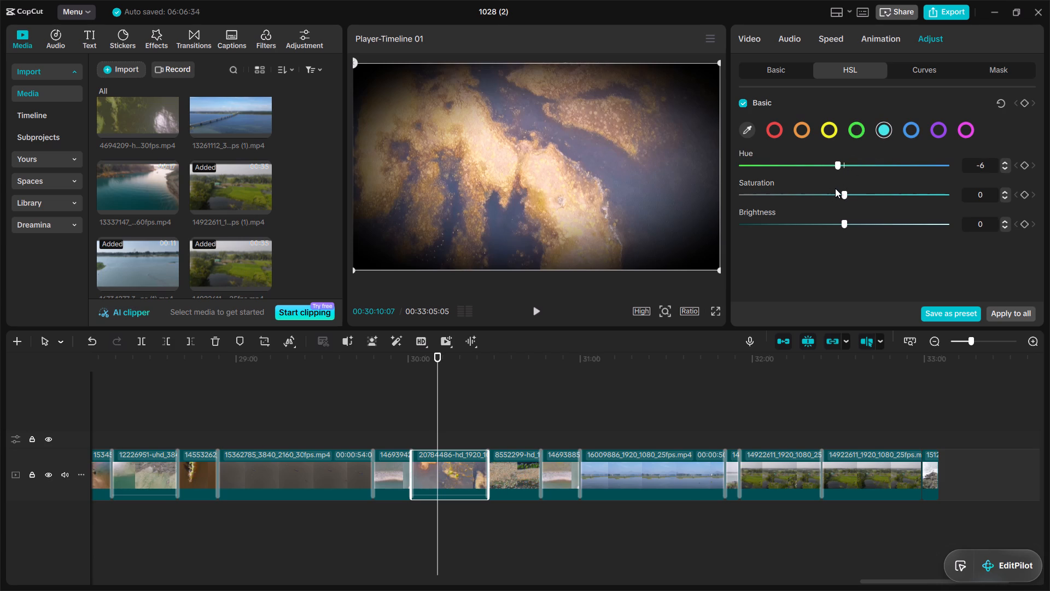
pyautogui.moveTo(835, 188); pyautogui.dragTo(834, 190)
pyautogui.click(834, 190)
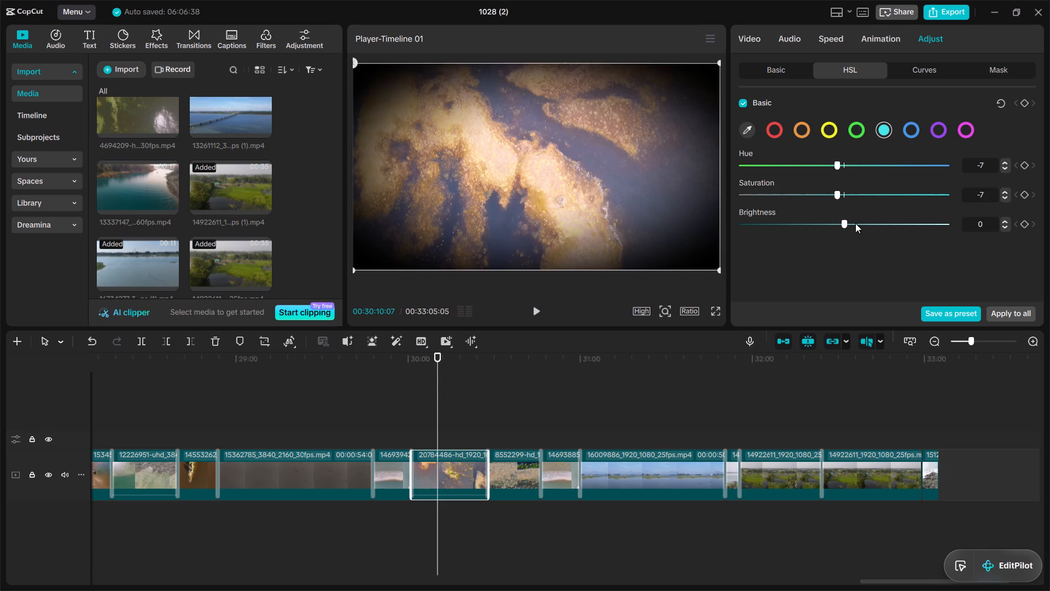
pyautogui.click(852, 222)
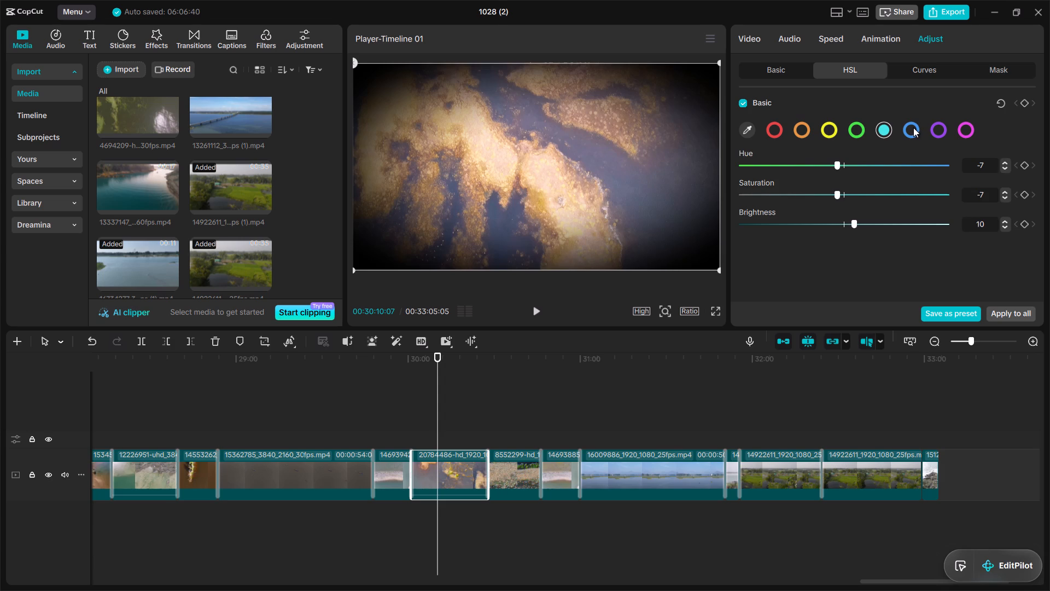
# Set the 20784486 clip's HSL blue range to Hue 11, Saturation 9 and Brightness -4.
pyautogui.click(913, 128)
pyautogui.click(853, 164)
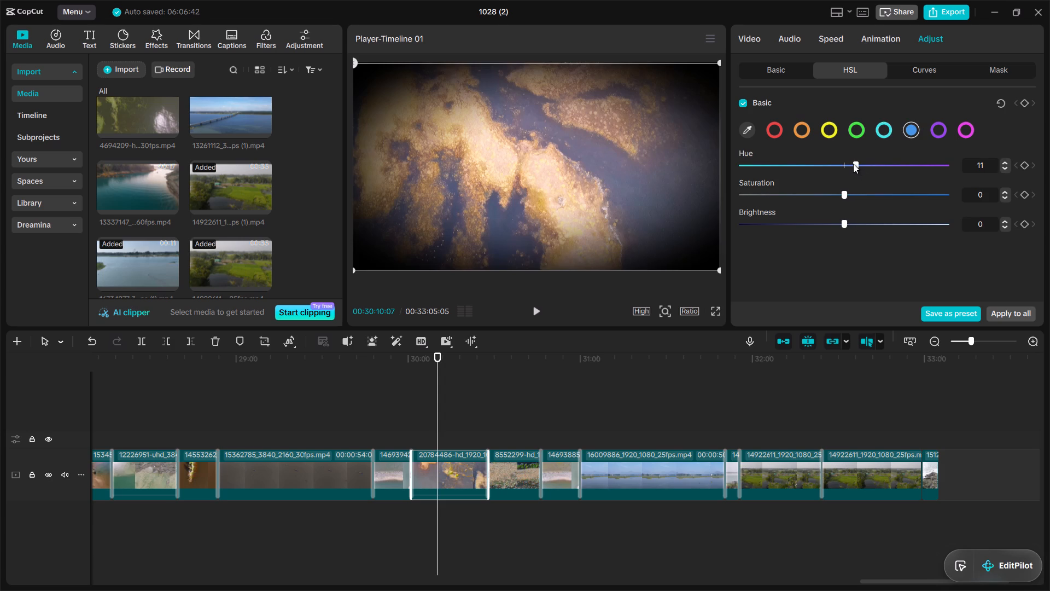
pyautogui.click(851, 188)
pyautogui.click(837, 222)
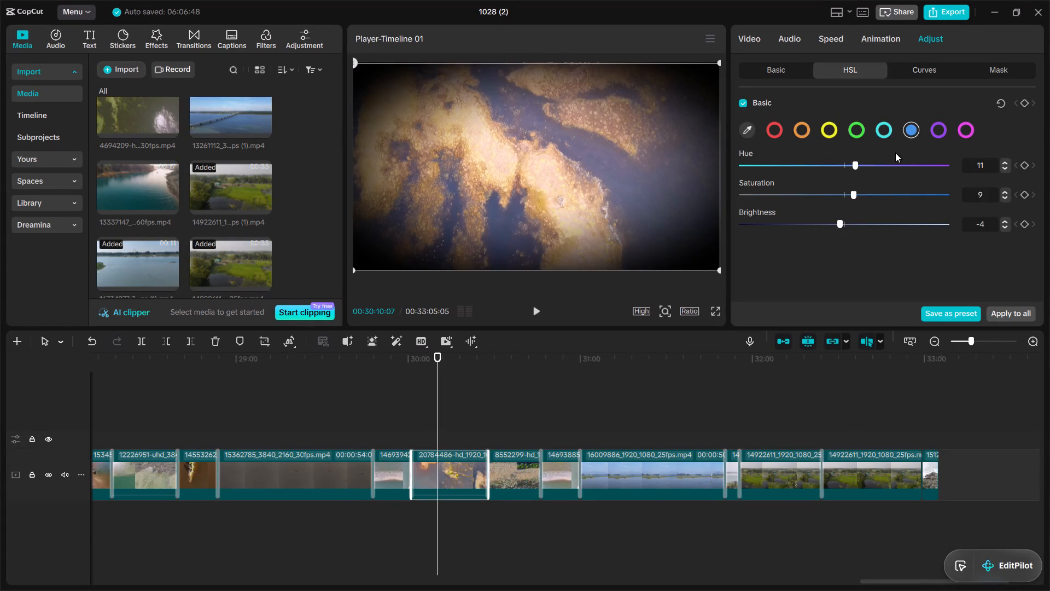
# Set the 20784486 clip's HSL purple range to Hue 12, Saturation -11 and Brightness 7.
pyautogui.click(936, 128)
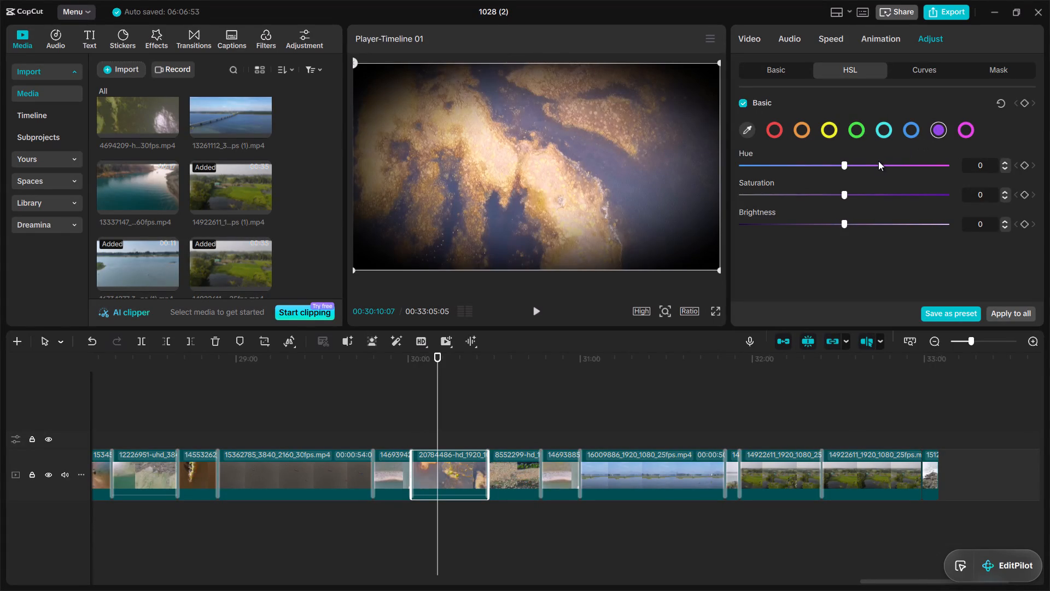
pyautogui.click(855, 161)
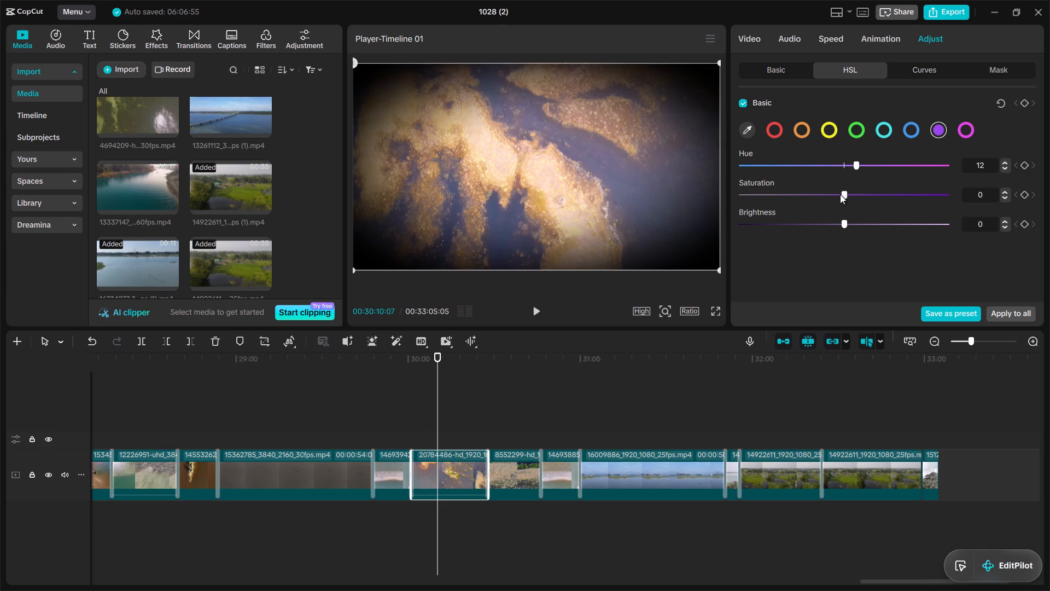
pyautogui.click(830, 190)
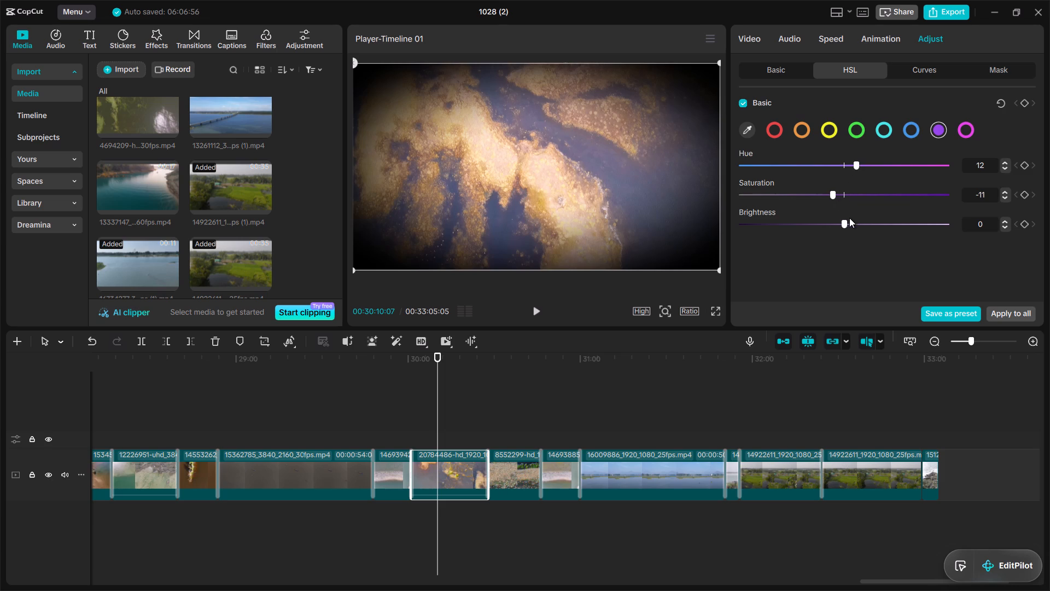
pyautogui.click(849, 218)
# Set the 20784486 clip's HSL magenta range to Hue 15, Saturation 10 and Brightness 10.
pyautogui.click(964, 125)
pyautogui.click(857, 163)
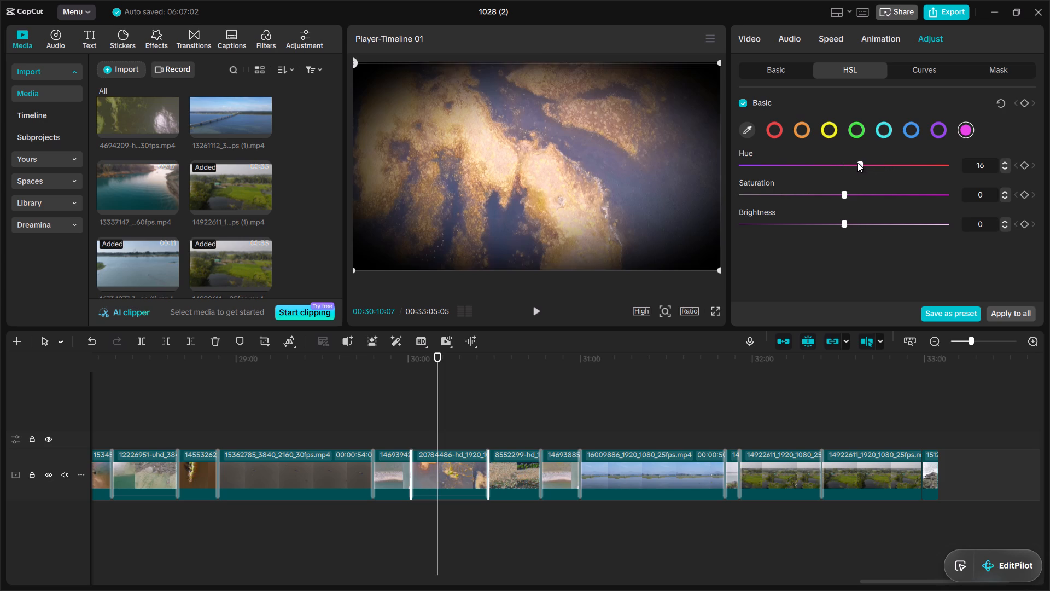
pyautogui.moveTo(828, 192); pyautogui.dragTo(858, 225)
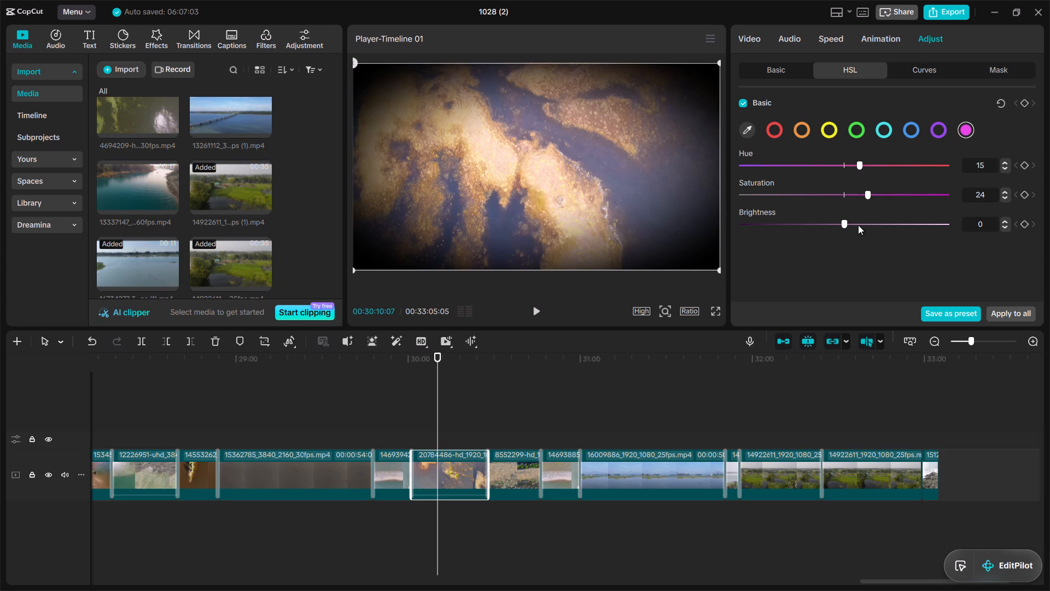
pyautogui.moveTo(858, 225); pyautogui.dragTo(852, 218)
pyautogui.click(852, 218)
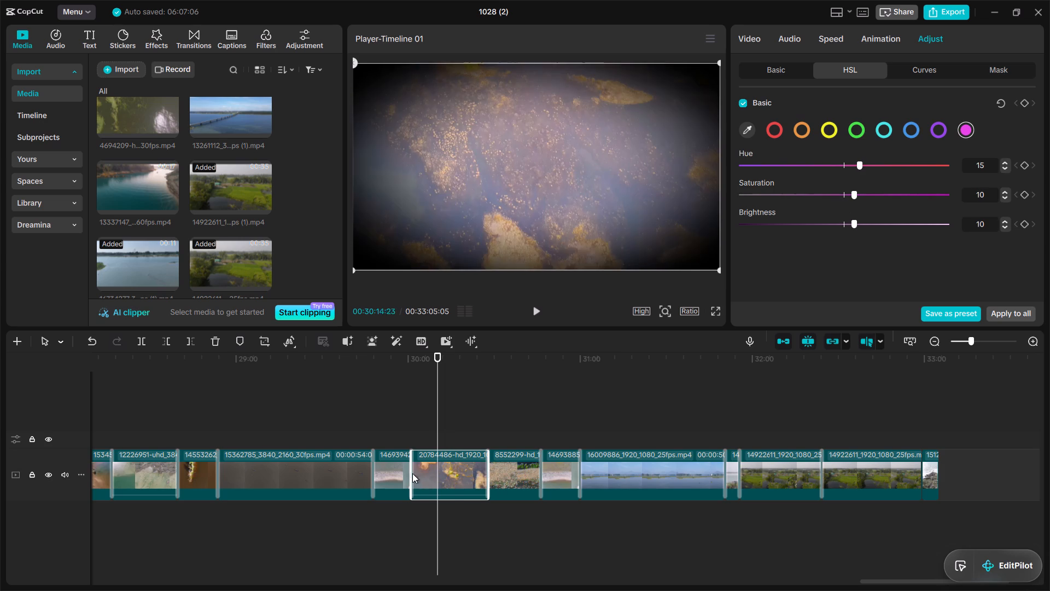
# Set the 14693942 clip's HSL red range to Hue -7, Saturation -7 and Brightness 7.
pyautogui.click(389, 480)
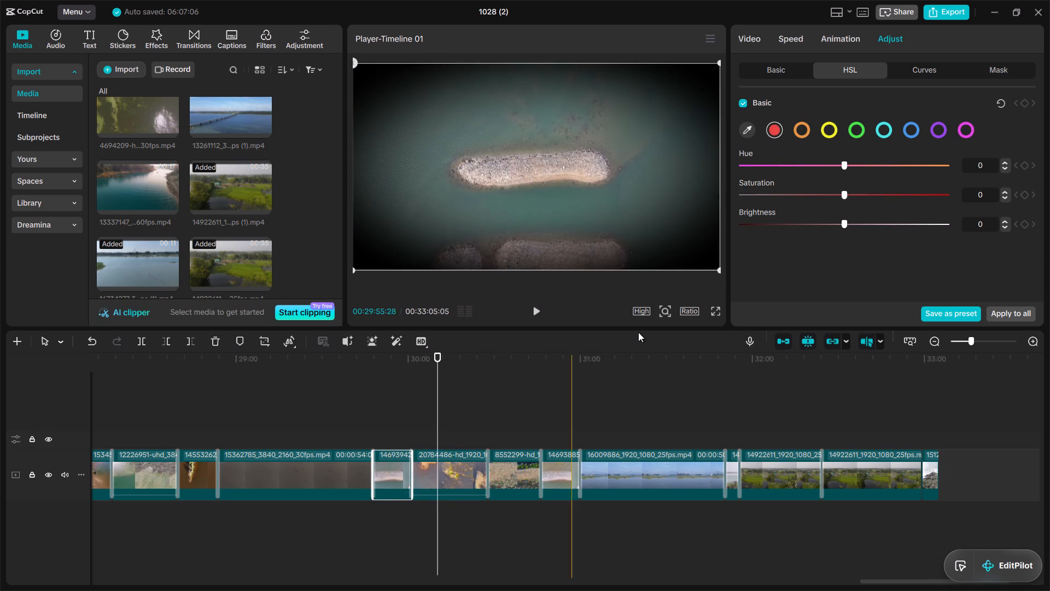
pyautogui.click(834, 160)
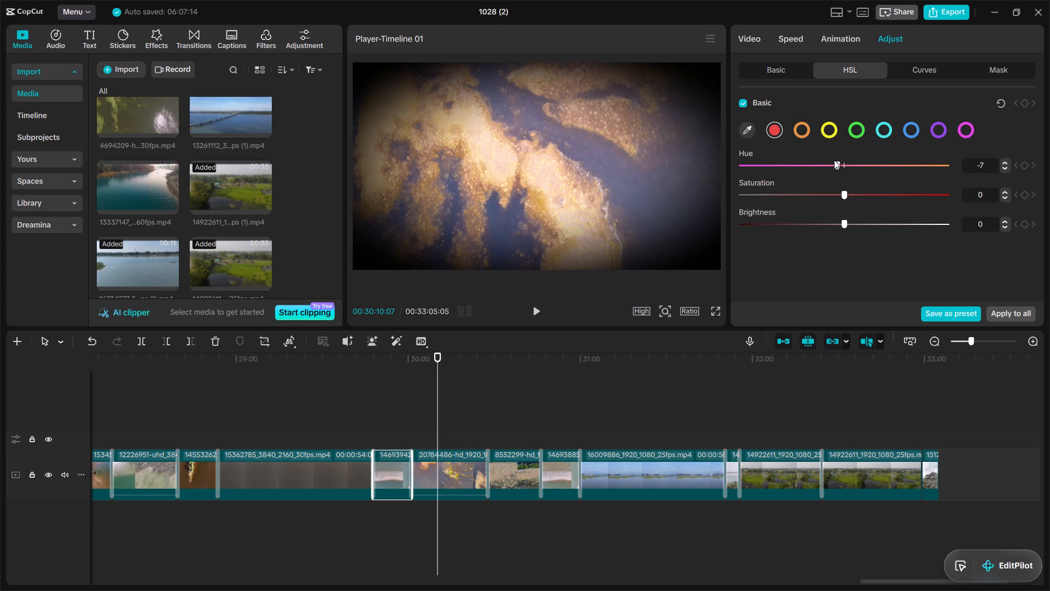
pyautogui.click(833, 192)
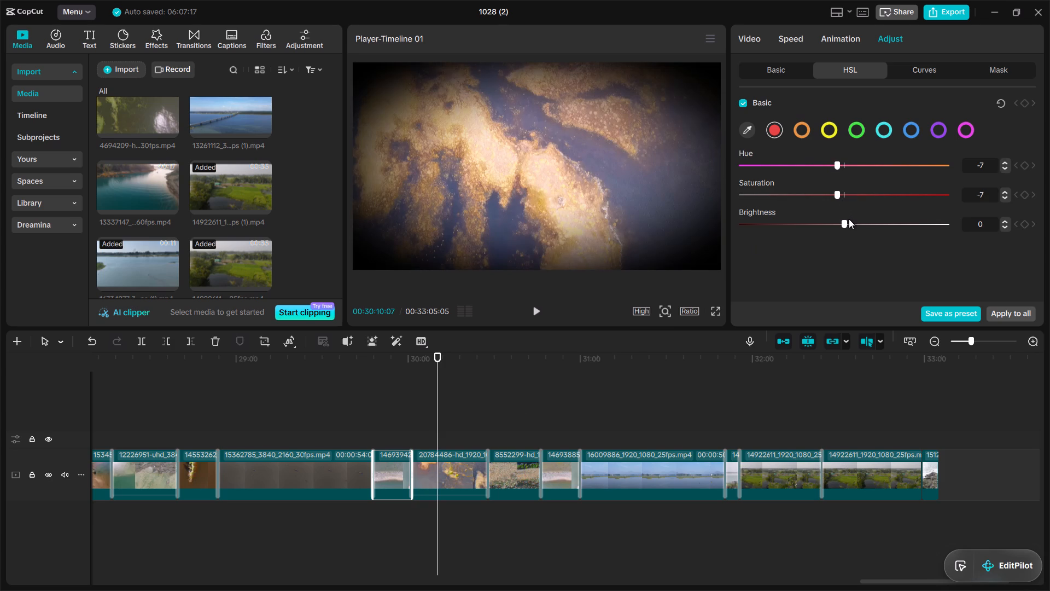
pyautogui.click(849, 219)
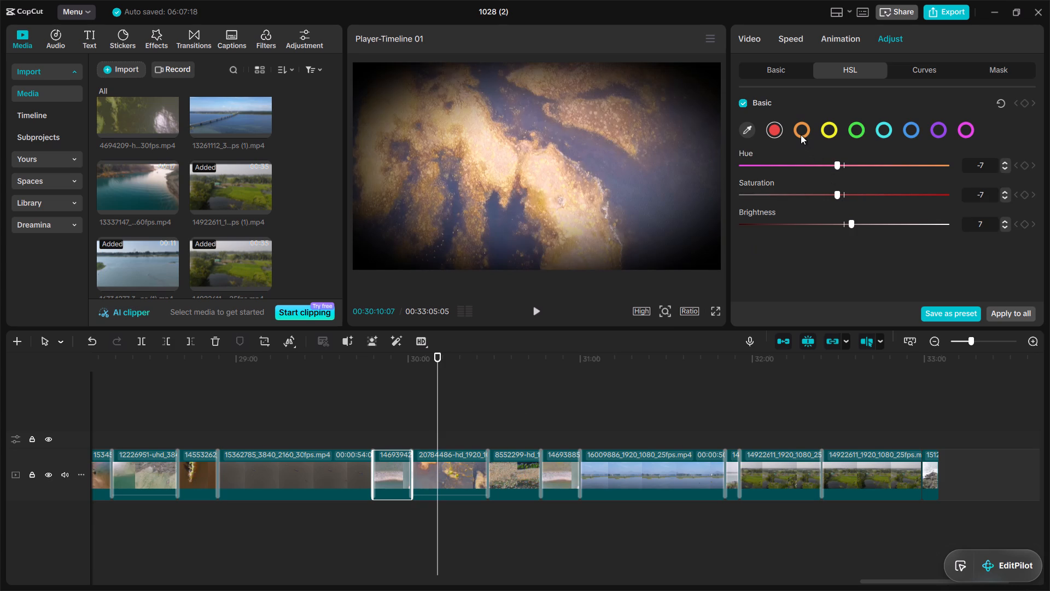
# Set the 14693942 clip's HSL orange range to Hue -7, Saturation -5 and Brightness 9.
pyautogui.click(801, 135)
pyautogui.click(833, 163)
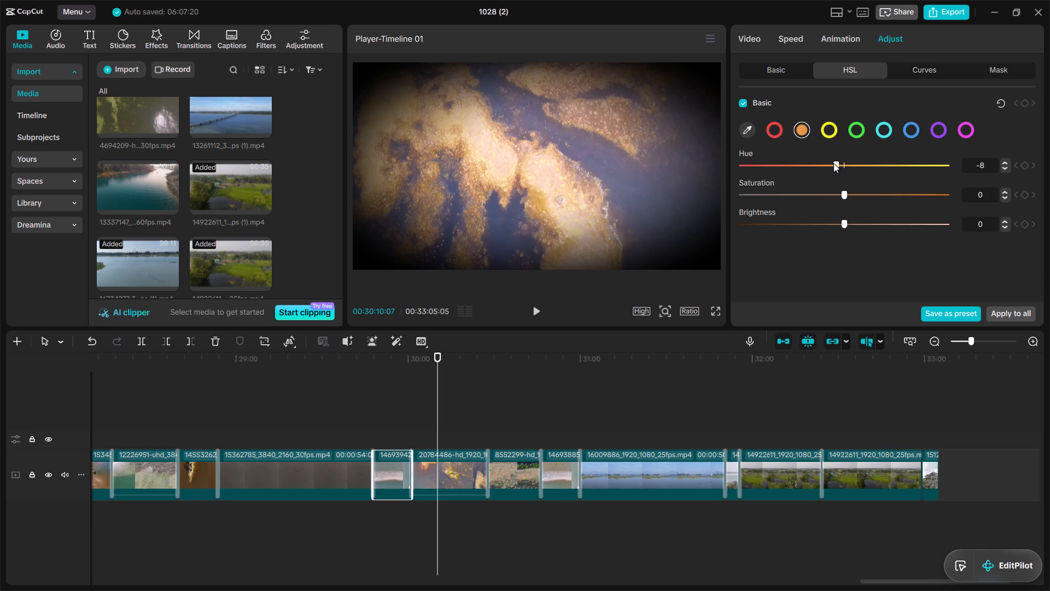
pyautogui.click(836, 191)
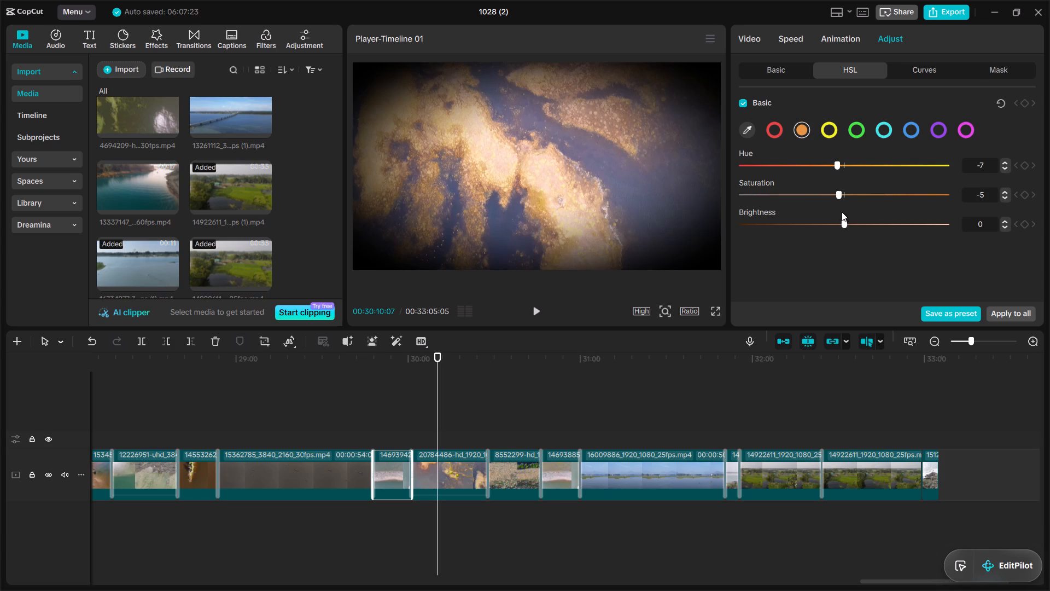
pyautogui.click(851, 220)
# Set the 14693942 clip's HSL yellow range to Hue -10, Saturation 10 and Brightness 12.
pyautogui.click(829, 129)
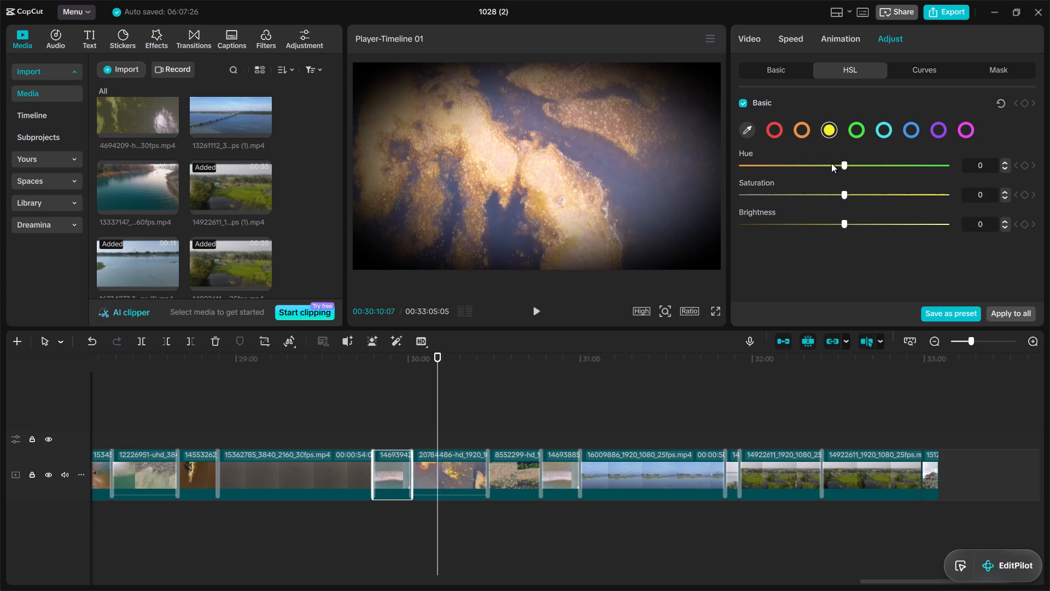
pyautogui.click(831, 163)
pyautogui.click(853, 191)
pyautogui.click(854, 222)
# Set the 14693942 clip's HSL green range to Hue -10 and Saturation 8, and raise its Brightness slightly.
pyautogui.click(855, 129)
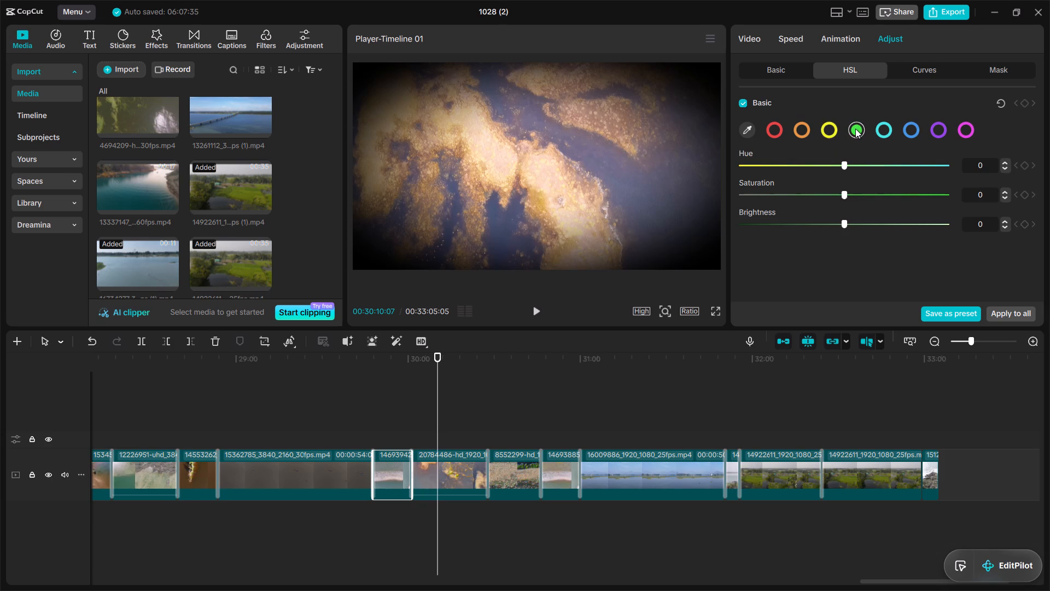
pyautogui.click(831, 164)
pyautogui.click(850, 191)
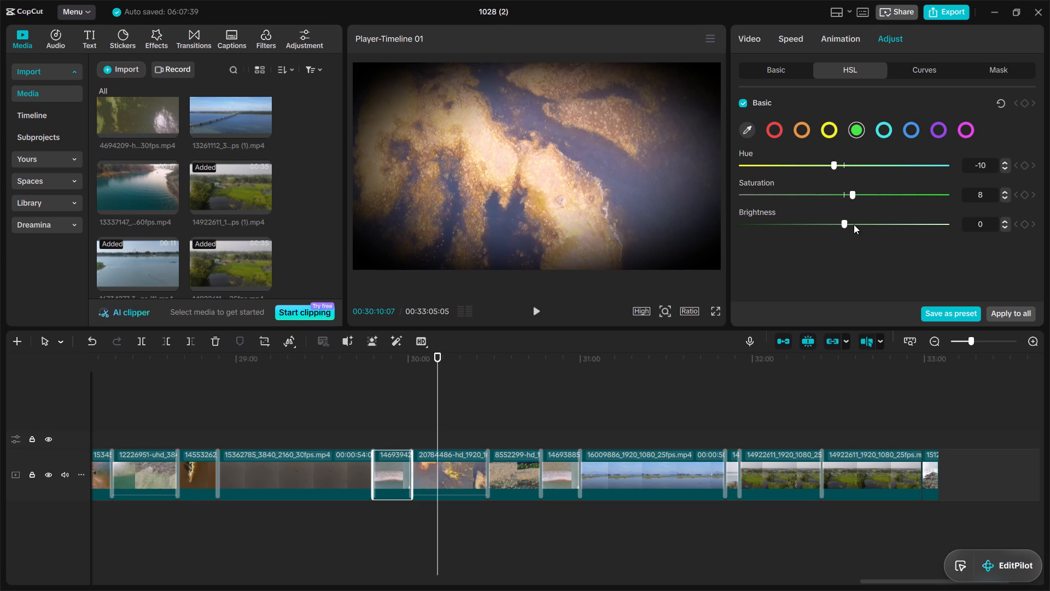
pyautogui.click(854, 224)
# Set the 14693942 clip's HSL cyan range to Hue 8, Saturation 9 and Brightness -9.
pyautogui.click(884, 124)
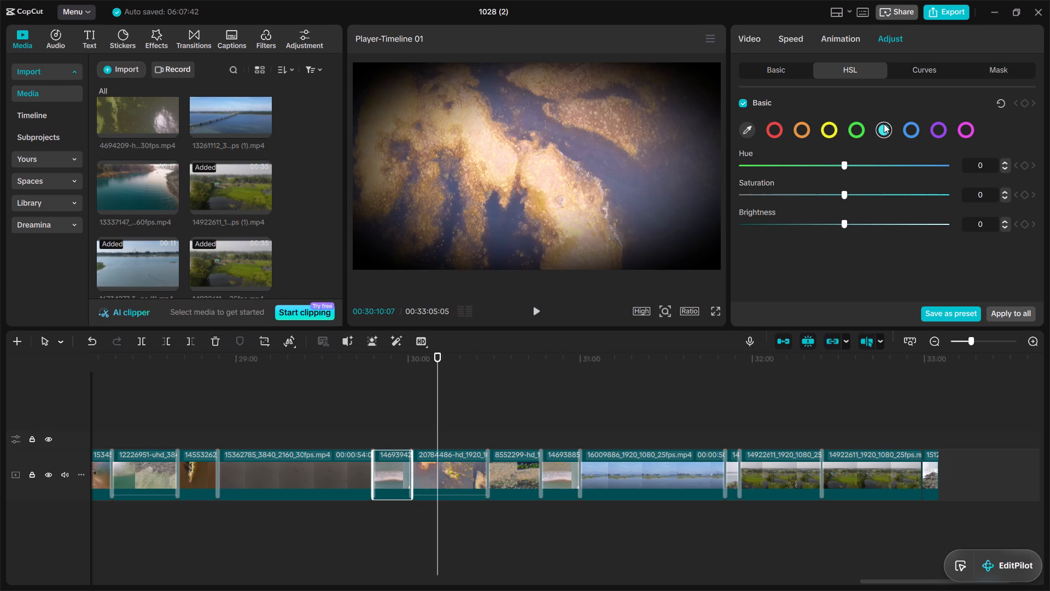
pyautogui.click(850, 165)
pyautogui.click(851, 193)
pyautogui.click(832, 222)
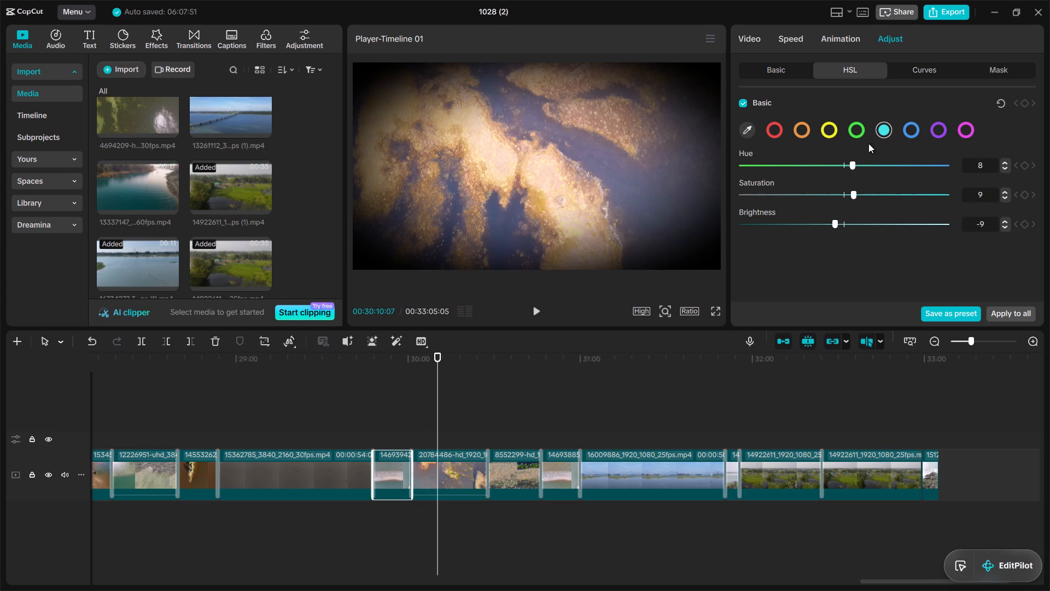
# Set the 14693942 clip's HSL blue range to Hue 7, Saturation 12 and Brightness -4.
pyautogui.click(912, 123)
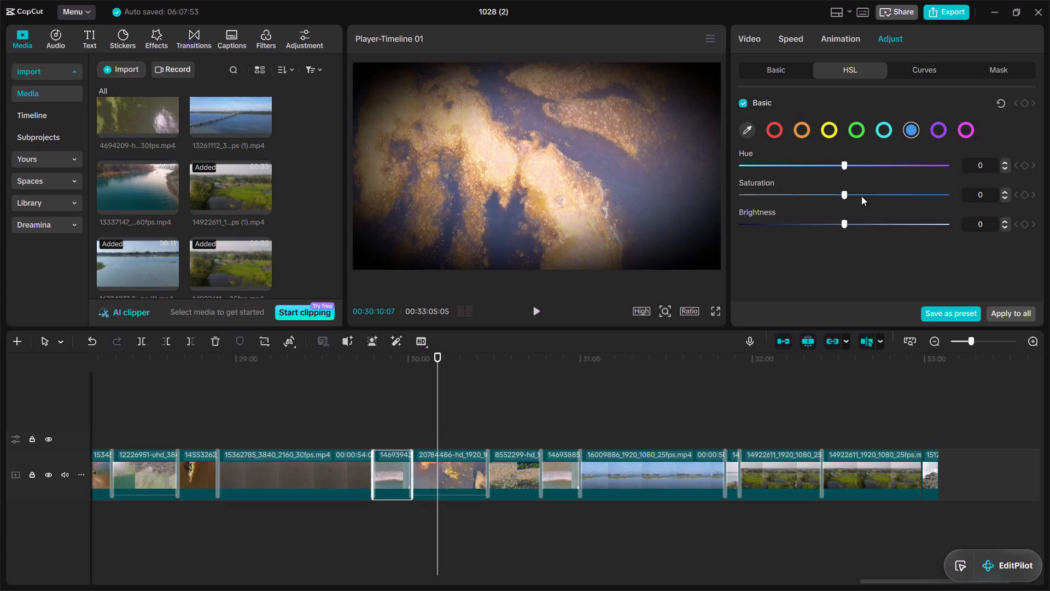
pyautogui.click(855, 193)
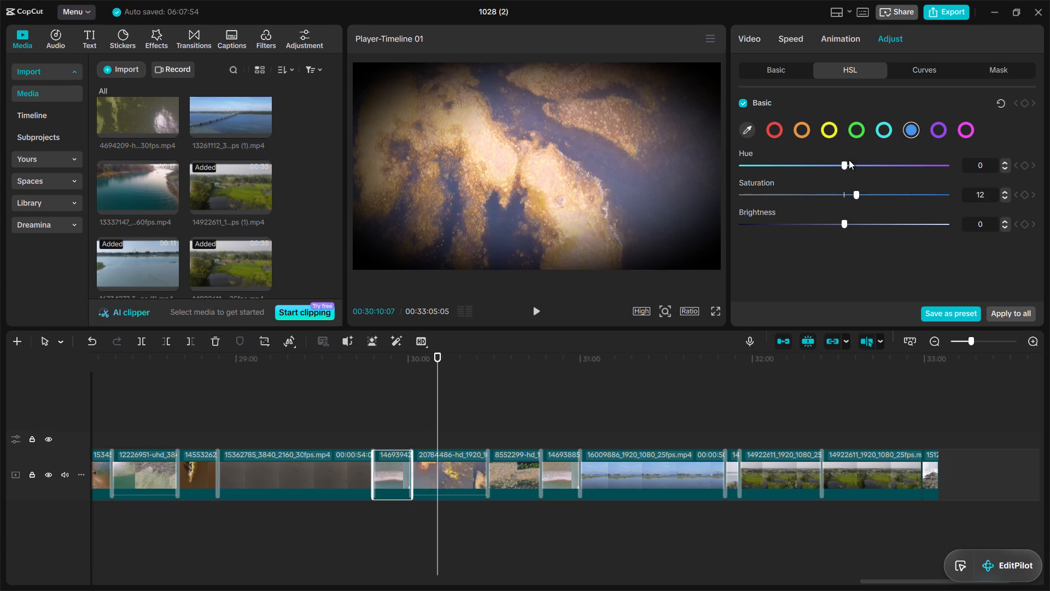
pyautogui.click(849, 160)
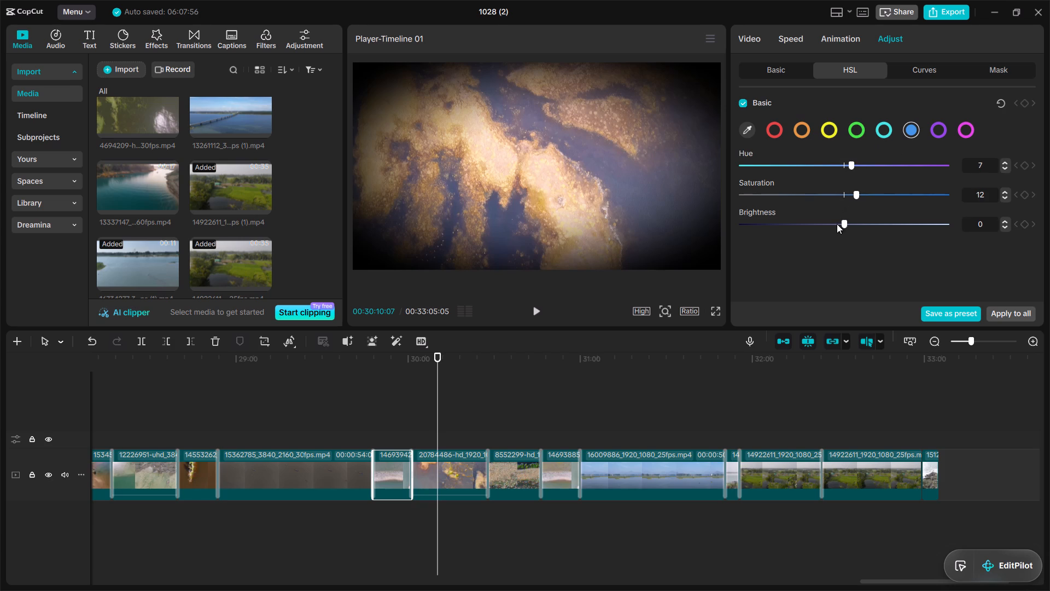
pyautogui.click(837, 224)
# Set the 14693942 clip's HSL purple range to Hue -8, Saturation 7 and Brightness 7.
pyautogui.click(944, 129)
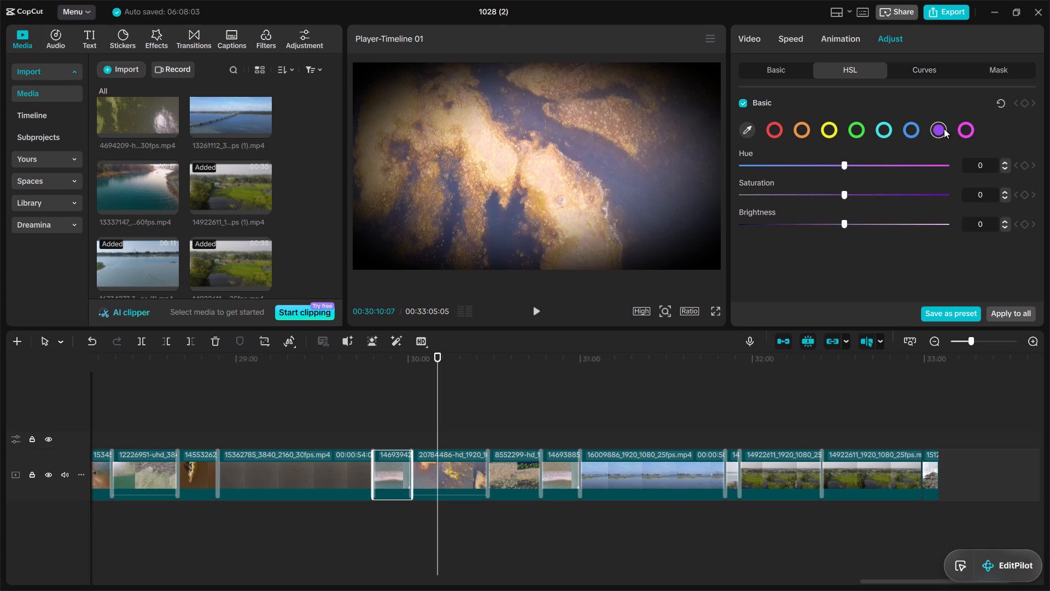
pyautogui.click(833, 163)
pyautogui.moveTo(836, 194); pyautogui.dragTo(848, 217)
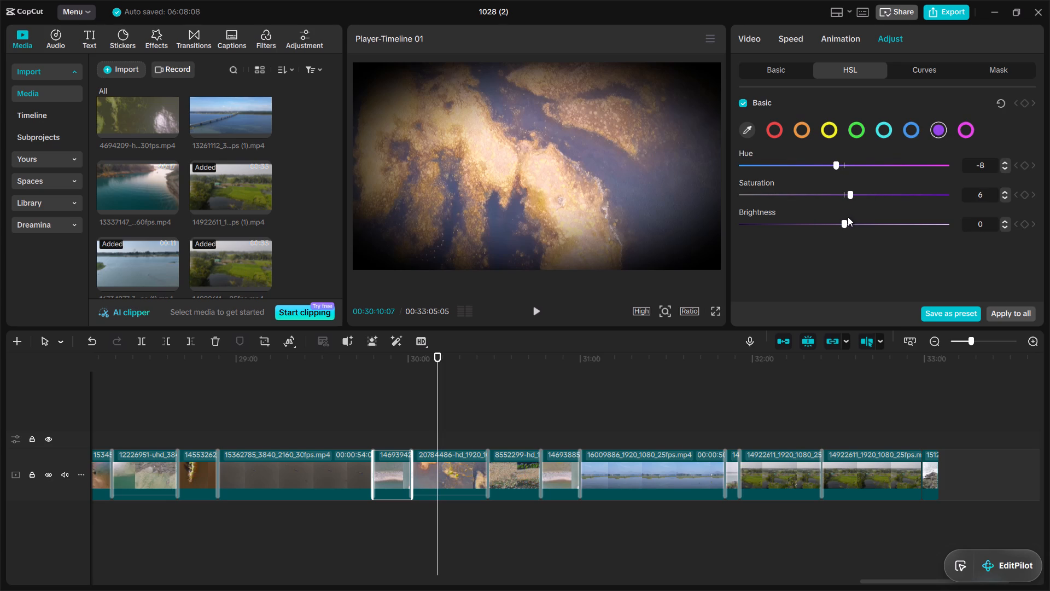
pyautogui.moveTo(848, 217); pyautogui.dragTo(849, 221)
pyautogui.click(849, 221)
# Set the 14693942 clip's HSL magenta range to Hue -7, Saturation 11 and Brightness 11.
pyautogui.click(967, 125)
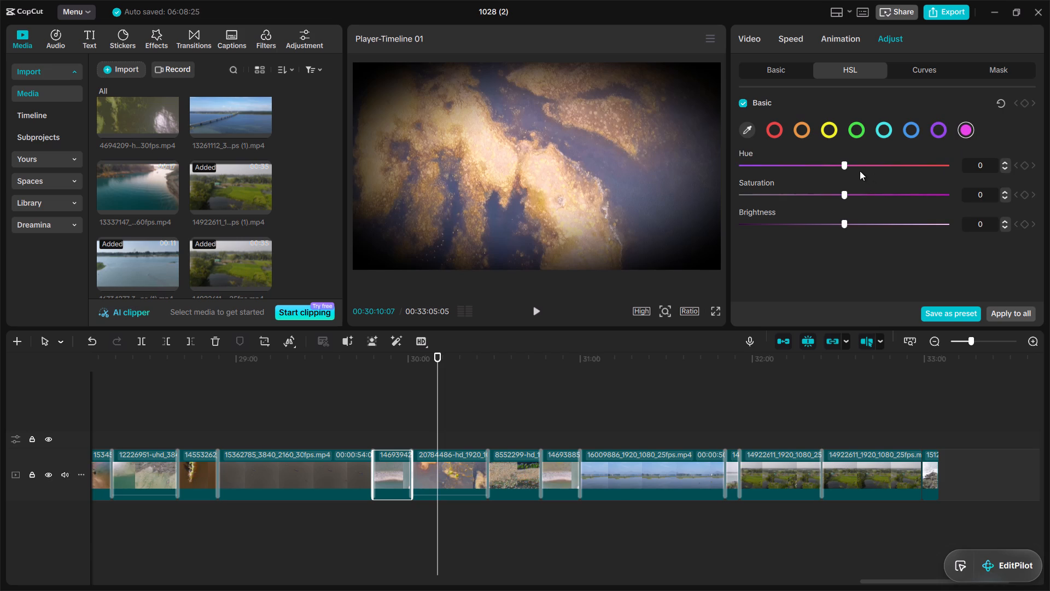
pyautogui.click(833, 160)
pyautogui.moveTo(836, 191); pyautogui.dragTo(853, 220)
pyautogui.click(853, 220)
# Set the 15362785 clip's HSL red range to Hue -8, Saturation -12 and Brightness -4.
pyautogui.click(340, 463)
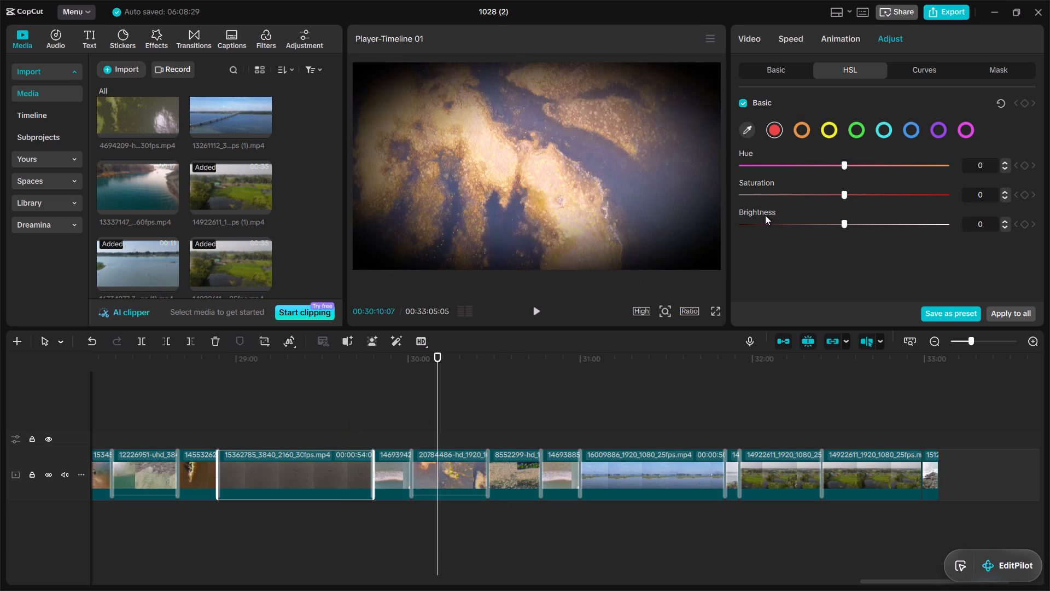
pyautogui.click(829, 189)
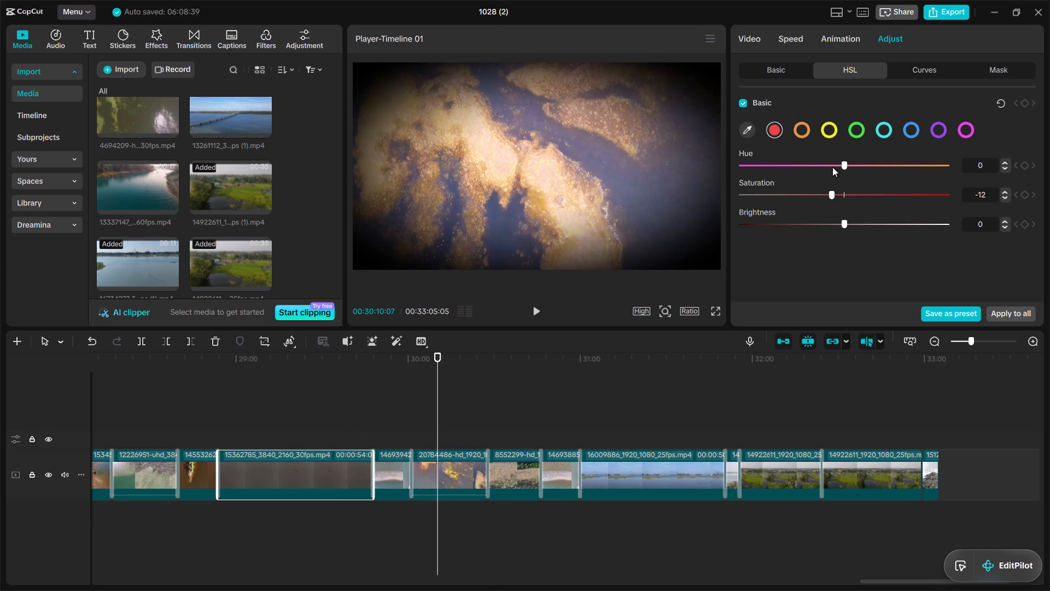
pyautogui.click(833, 163)
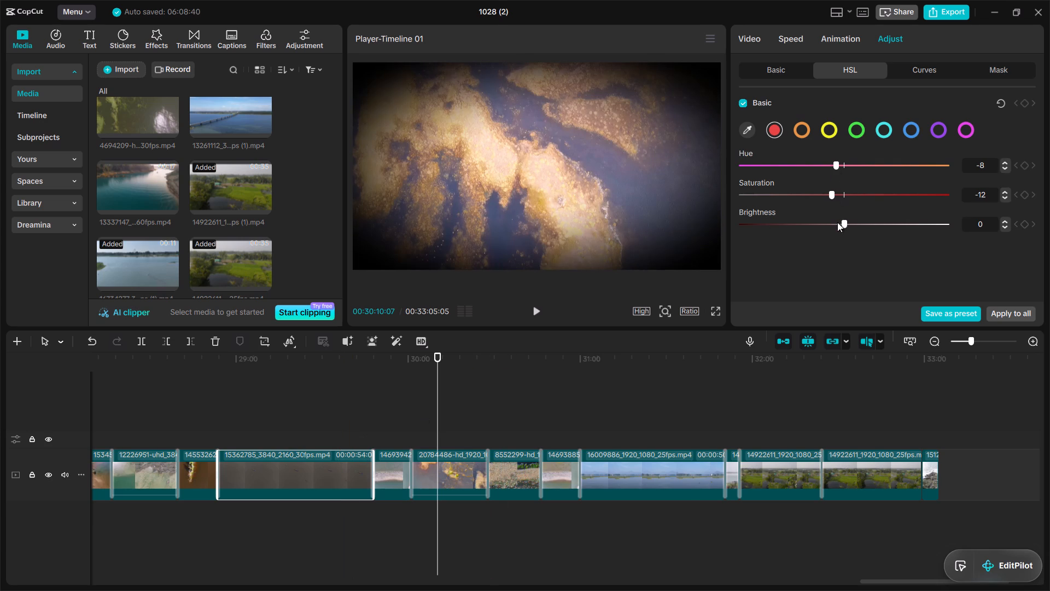
pyautogui.click(837, 222)
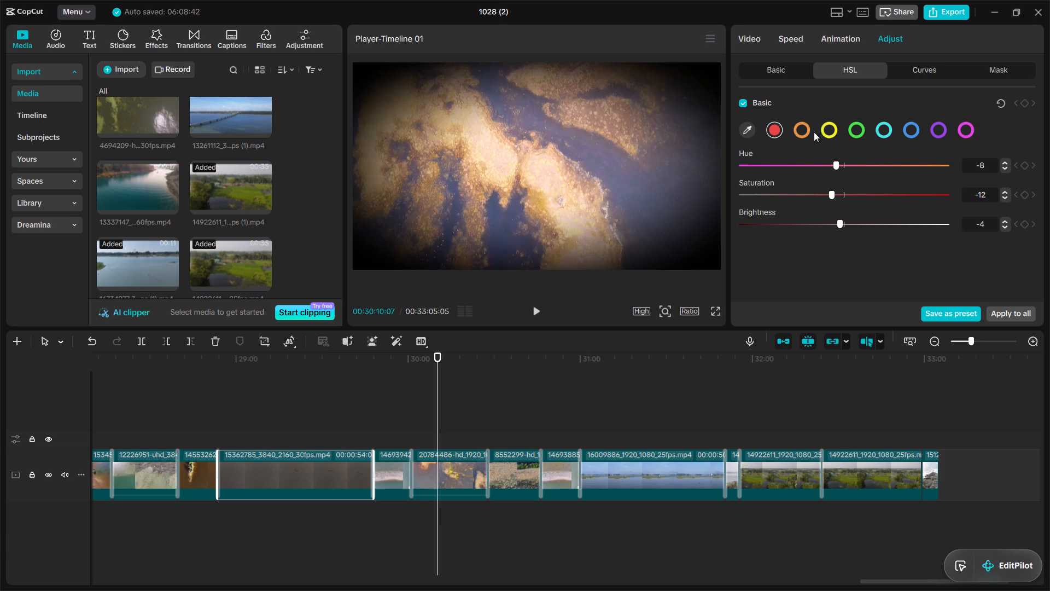
# Set the 15362785 clip's HSL orange range to Hue -6, Saturation -3 and Brightness -8.
pyautogui.click(801, 128)
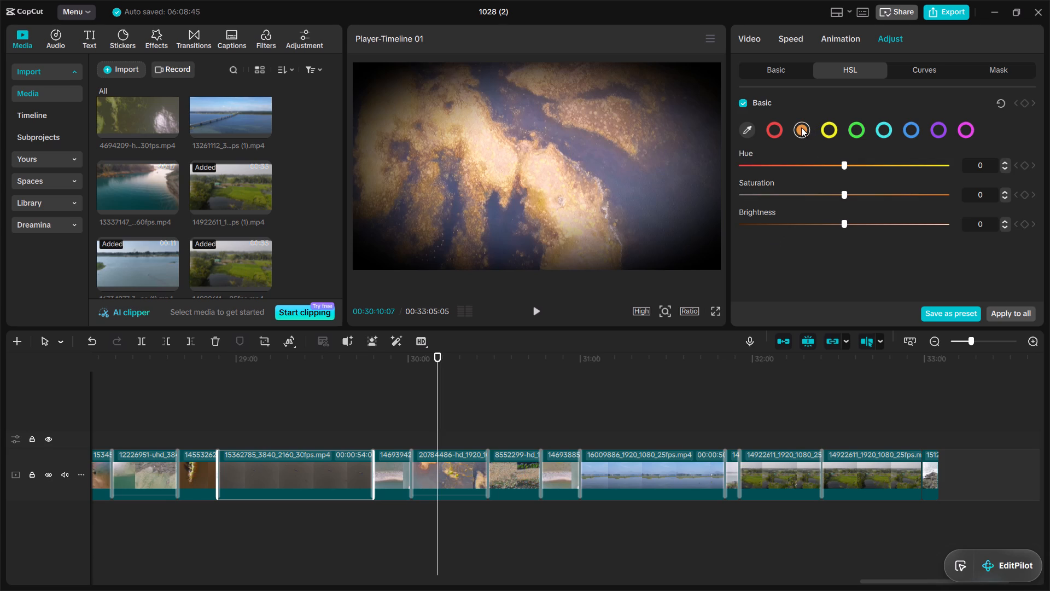
pyautogui.click(833, 218)
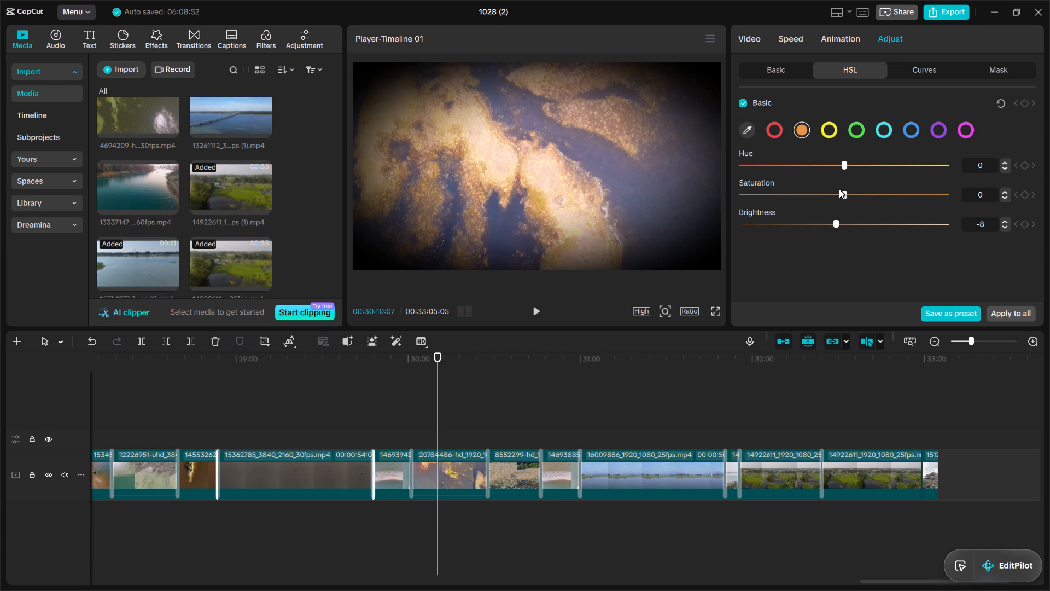
pyautogui.click(838, 192)
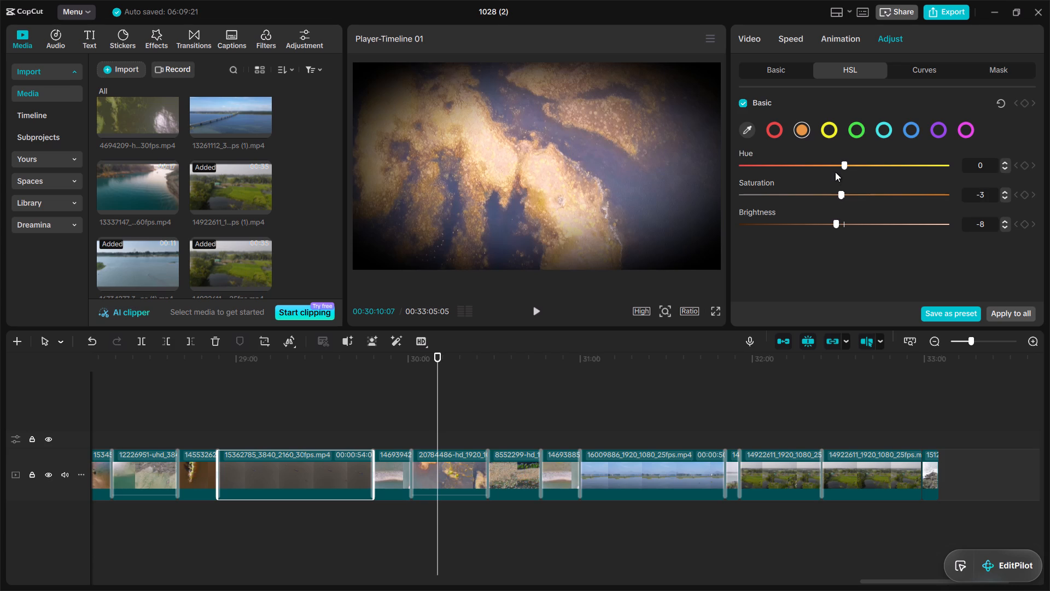
pyautogui.click(835, 165)
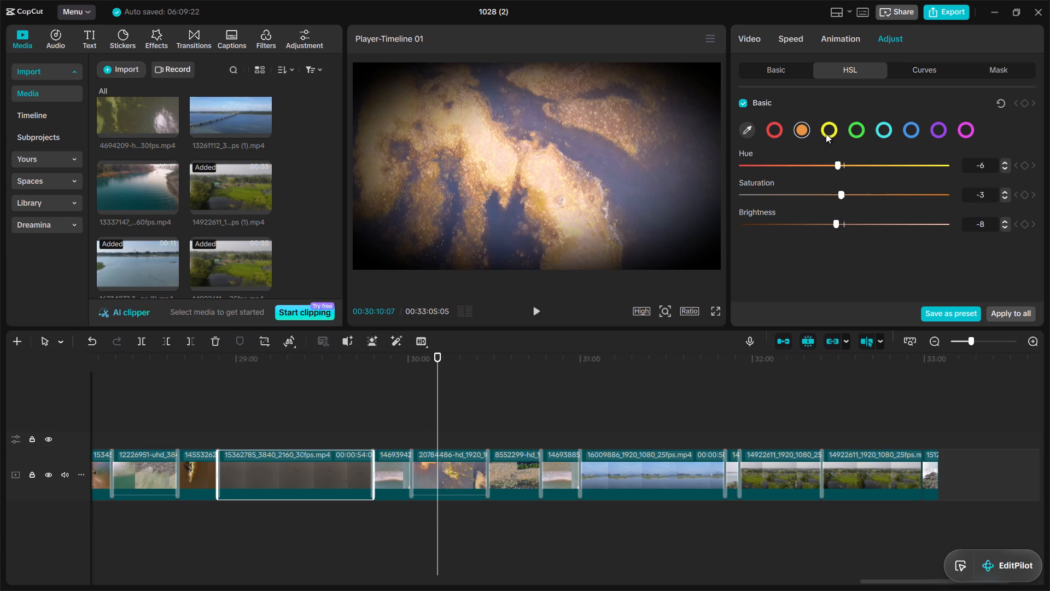
# Set the 15362785 clip's HSL yellow range to Hue -6, Saturation -7 and Brightness -7.
pyautogui.click(828, 131)
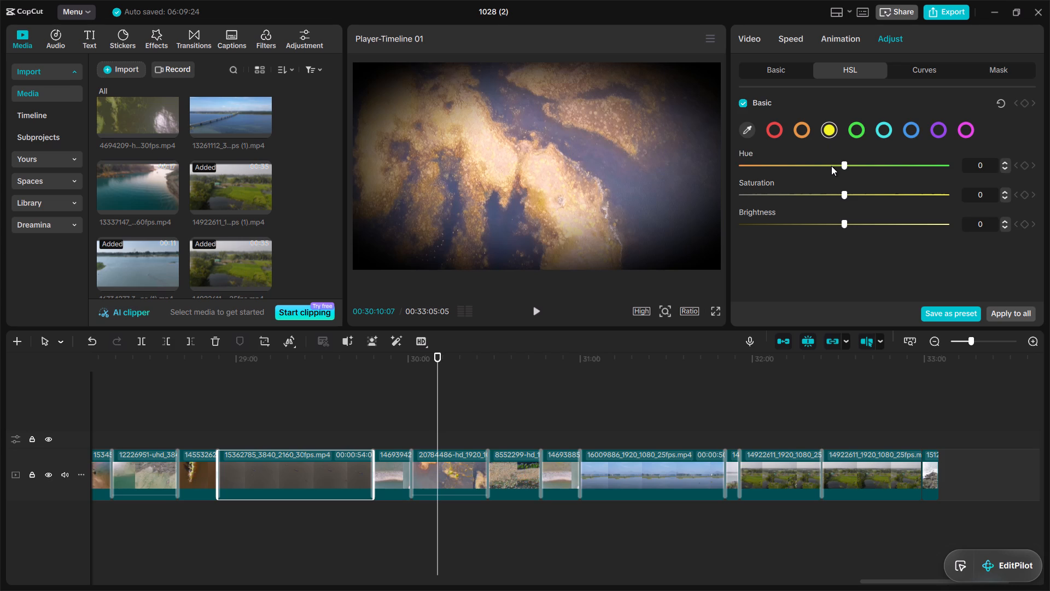
pyautogui.click(835, 161)
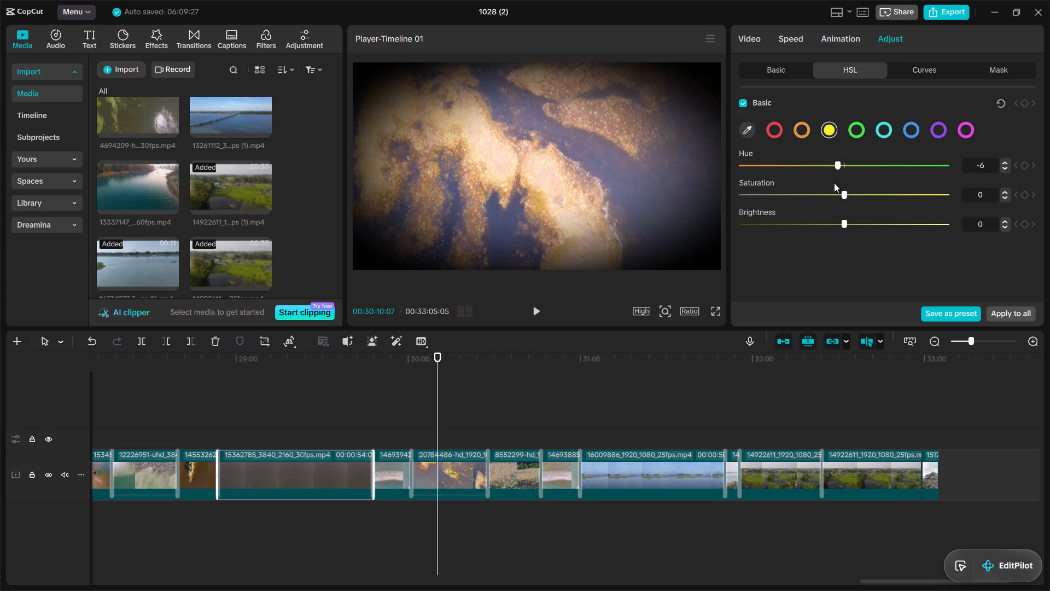
pyautogui.click(834, 187)
pyautogui.click(834, 187)
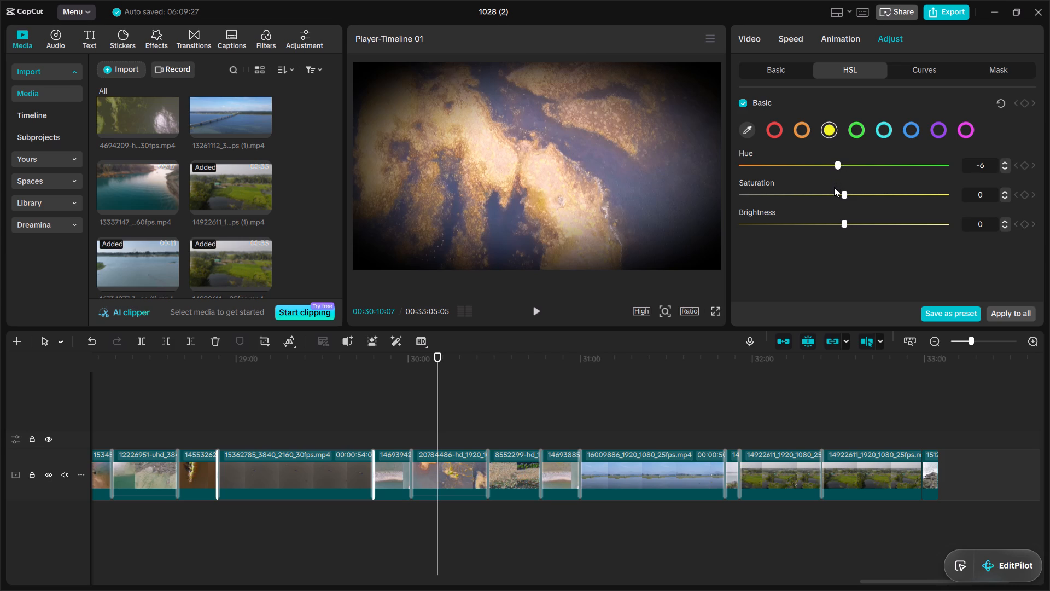
pyautogui.click(834, 189)
pyautogui.click(833, 221)
# Set the 15362785 clip's HSL green range to Hue 7, Saturation 7 and Brightness 8.
pyautogui.click(856, 131)
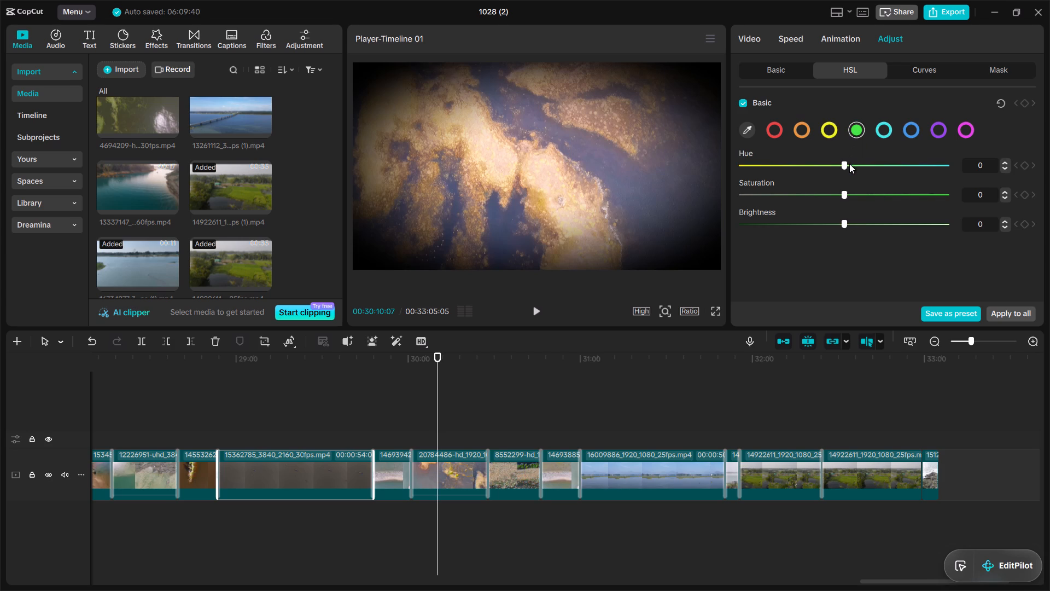
pyautogui.click(849, 164)
pyautogui.click(849, 189)
pyautogui.click(850, 218)
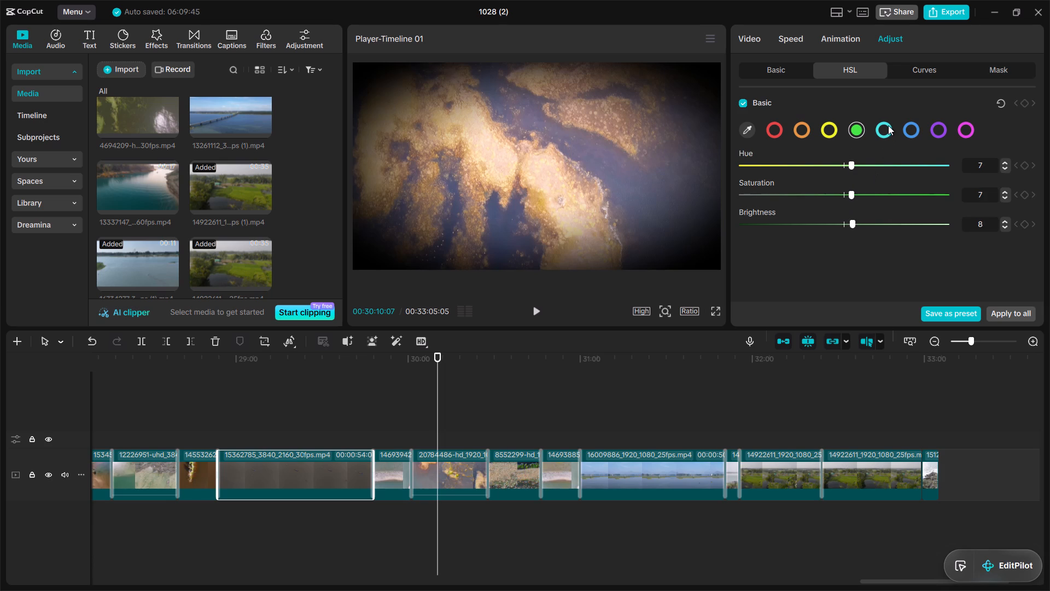
# Set the 15362785 clip's HSL cyan range to Hue 12, Saturation 12 and Brightness 9.
pyautogui.click(888, 123)
pyautogui.moveTo(856, 163); pyautogui.dragTo(854, 189)
pyautogui.click(854, 189)
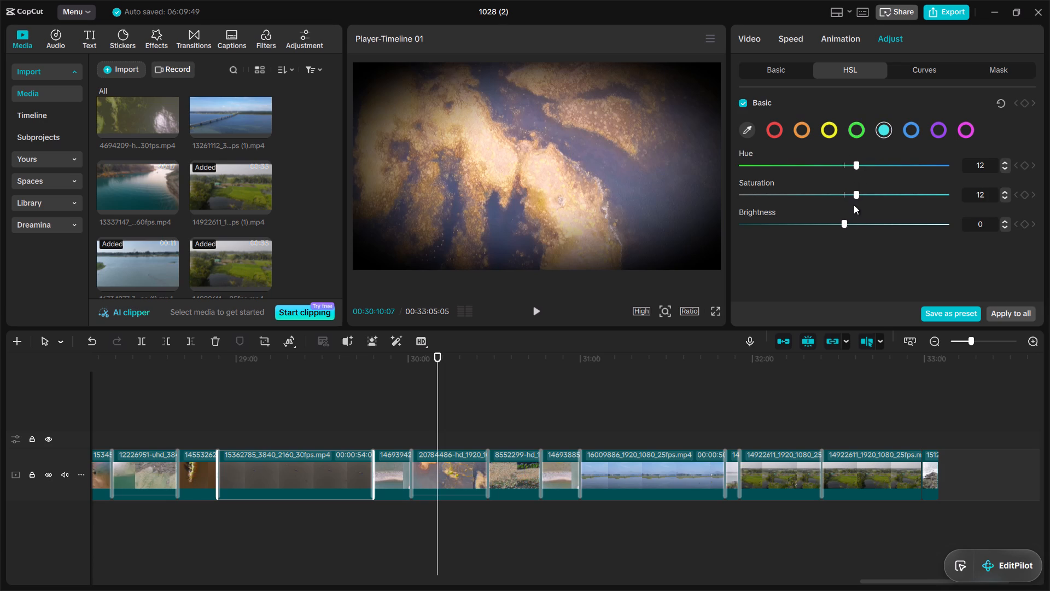
pyautogui.click(851, 222)
# Set the 15362785 clip's HSL blue range to Hue 11, Saturation 7 and Brightness 6.
pyautogui.click(908, 128)
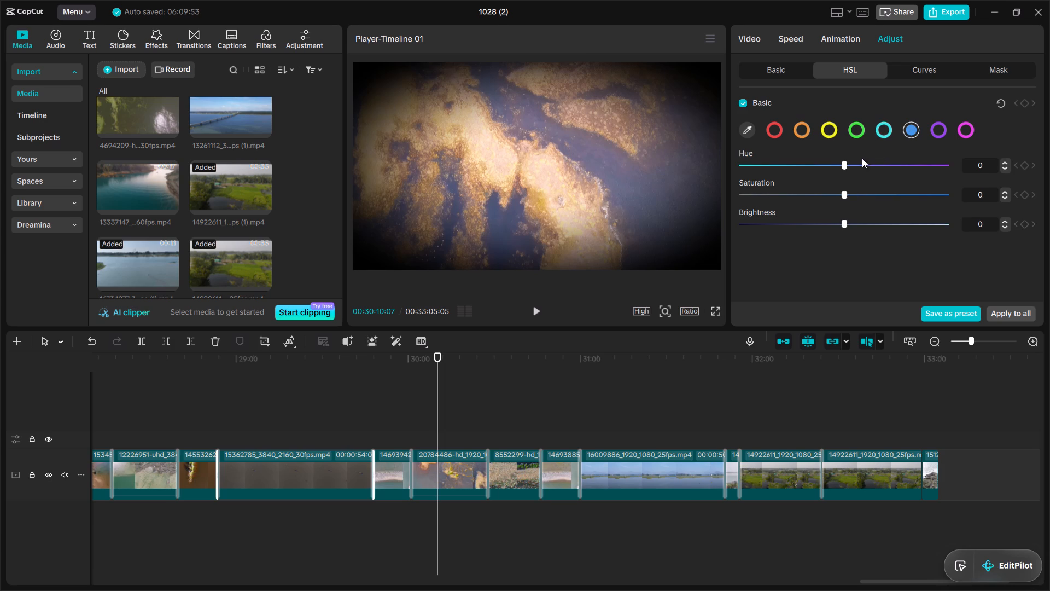
pyautogui.click(853, 164)
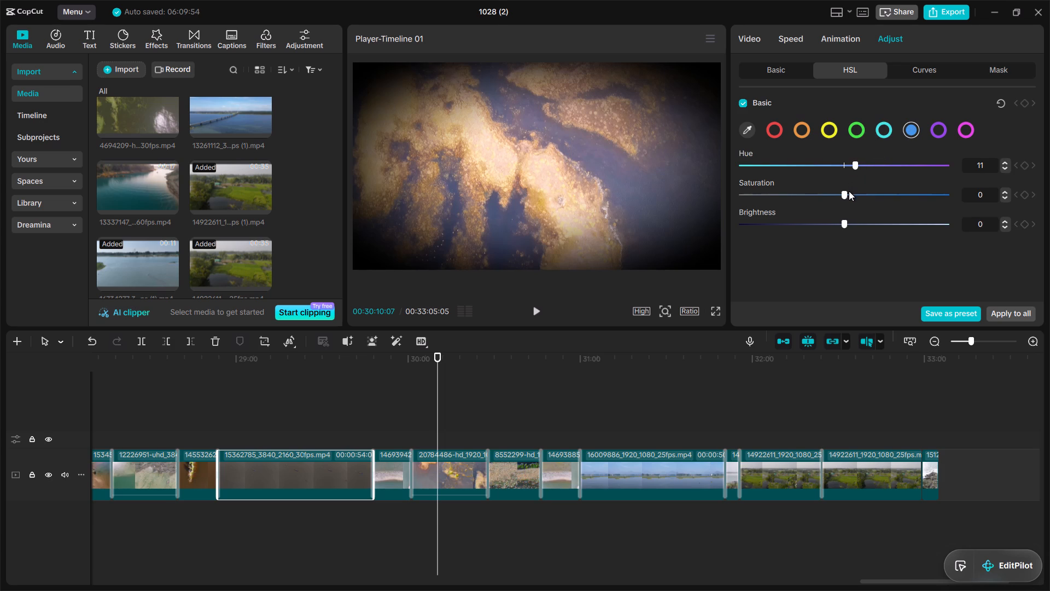
pyautogui.click(849, 191)
pyautogui.click(848, 221)
# Set the 15362785 clip's HSL purple range to Hue 13, Saturation 11 and Brightness 11.
pyautogui.click(938, 124)
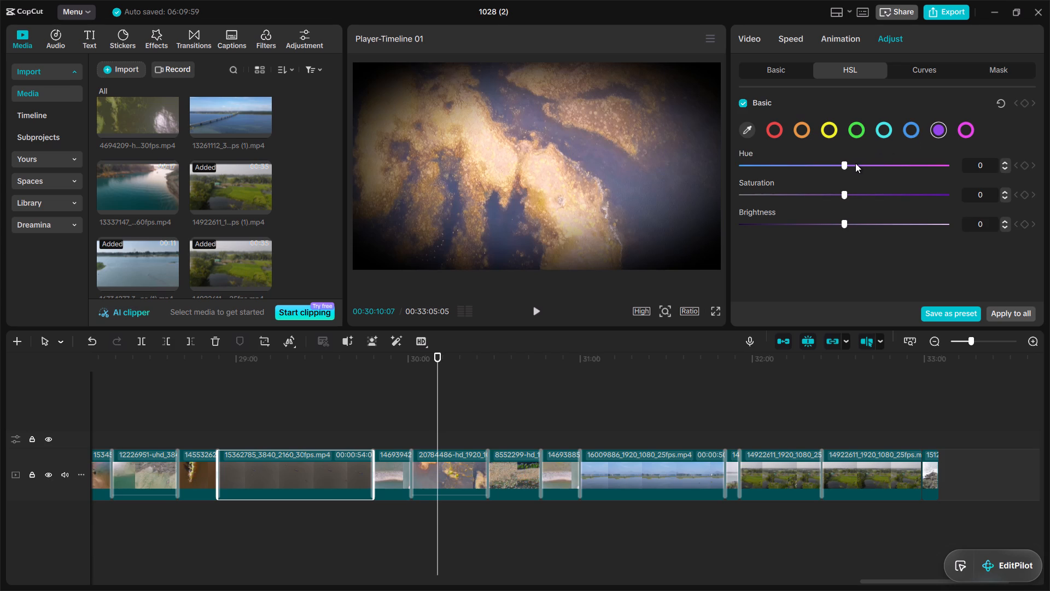
pyautogui.click(855, 163)
pyautogui.moveTo(854, 190); pyautogui.dragTo(851, 215)
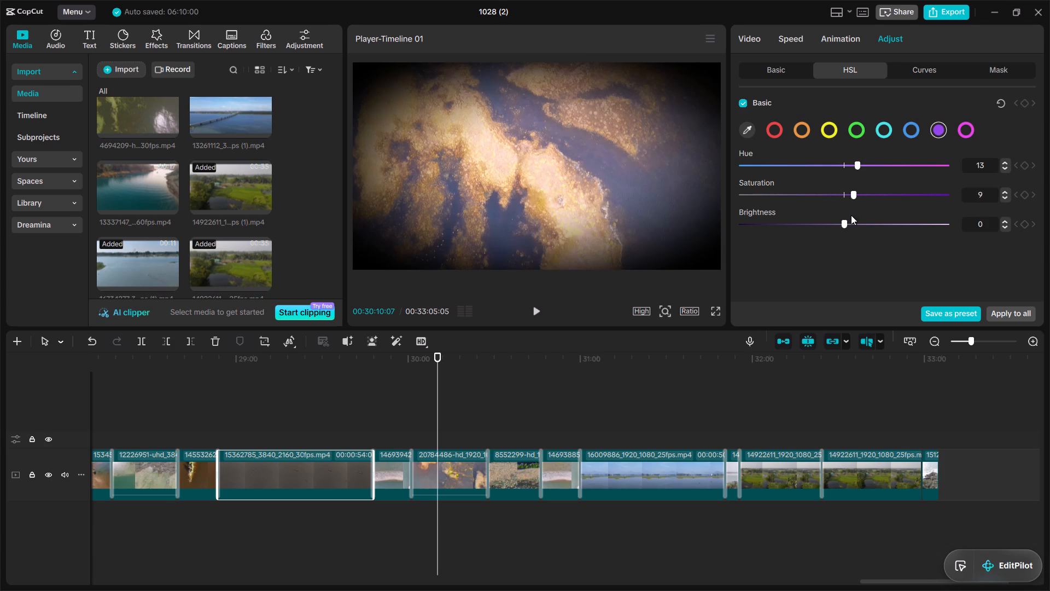
pyautogui.moveTo(851, 215); pyautogui.dragTo(853, 223)
pyautogui.click(853, 223)
# Set the 15362785 clip's HSL magenta range to Hue 17, Saturation 10 and Brightness 11.
pyautogui.click(962, 128)
pyautogui.click(859, 163)
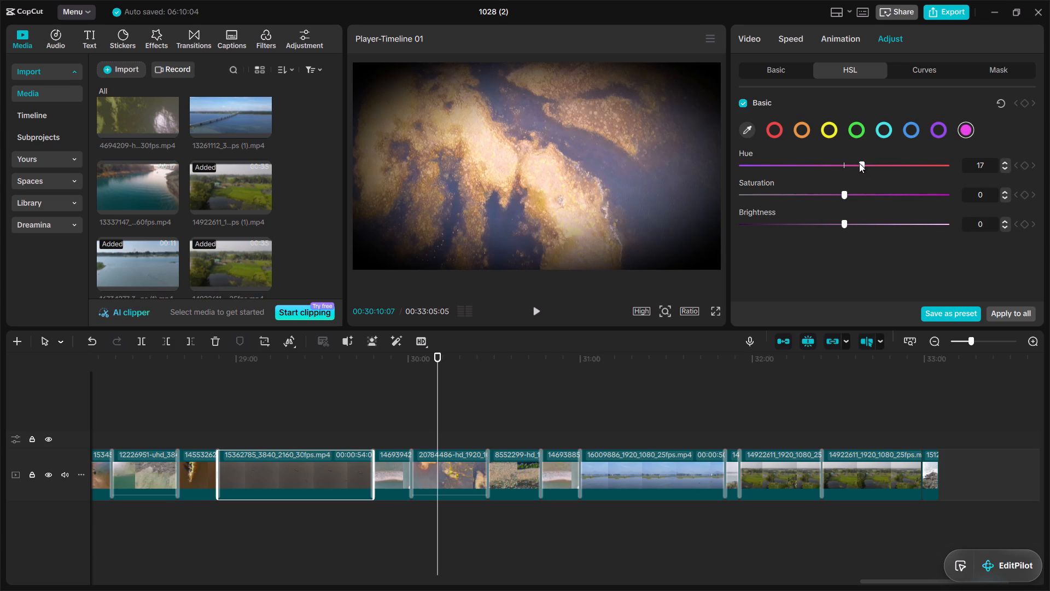
pyautogui.click(853, 190)
pyautogui.click(853, 224)
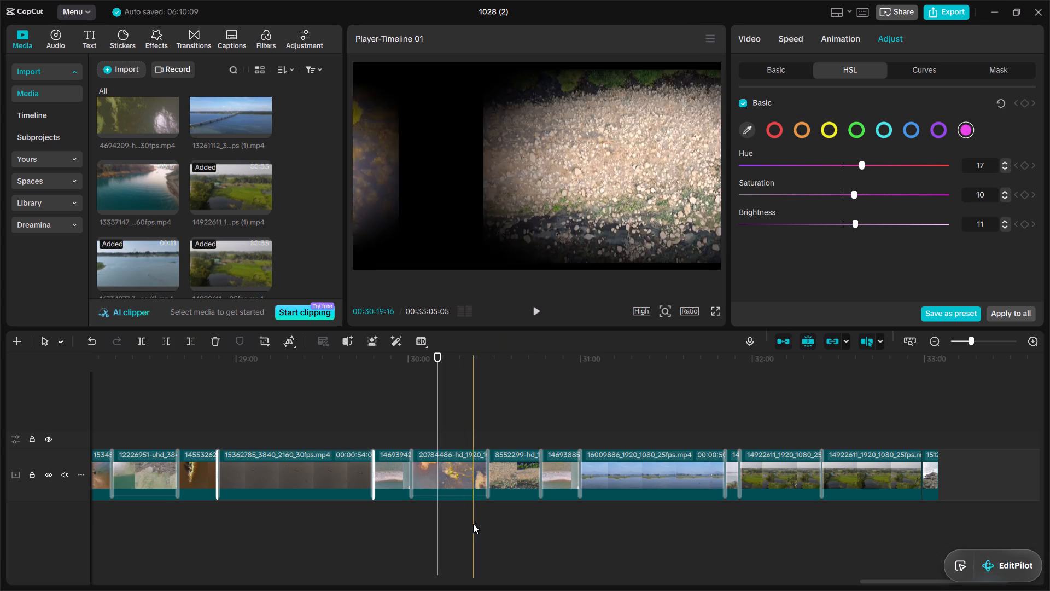
# Select the 14553262 clip just before 29:00 and set its HSL red range to Hue -6, Saturation -7 and Brightness 12.
pyautogui.moveTo(894, 577); pyautogui.dragTo(892, 577)
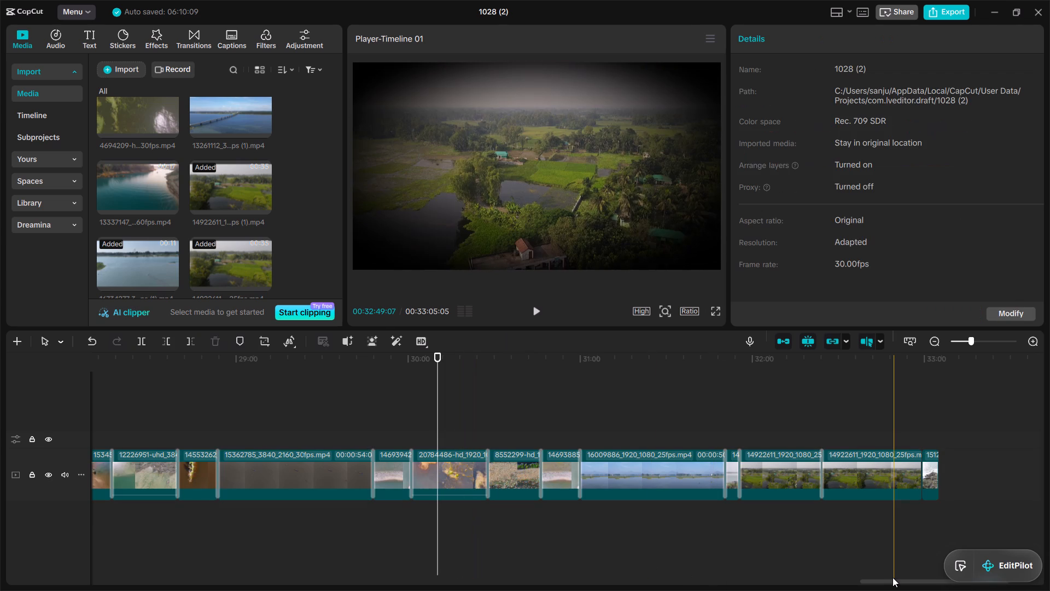
pyautogui.moveTo(892, 577); pyautogui.dragTo(860, 576)
pyautogui.click(895, 578)
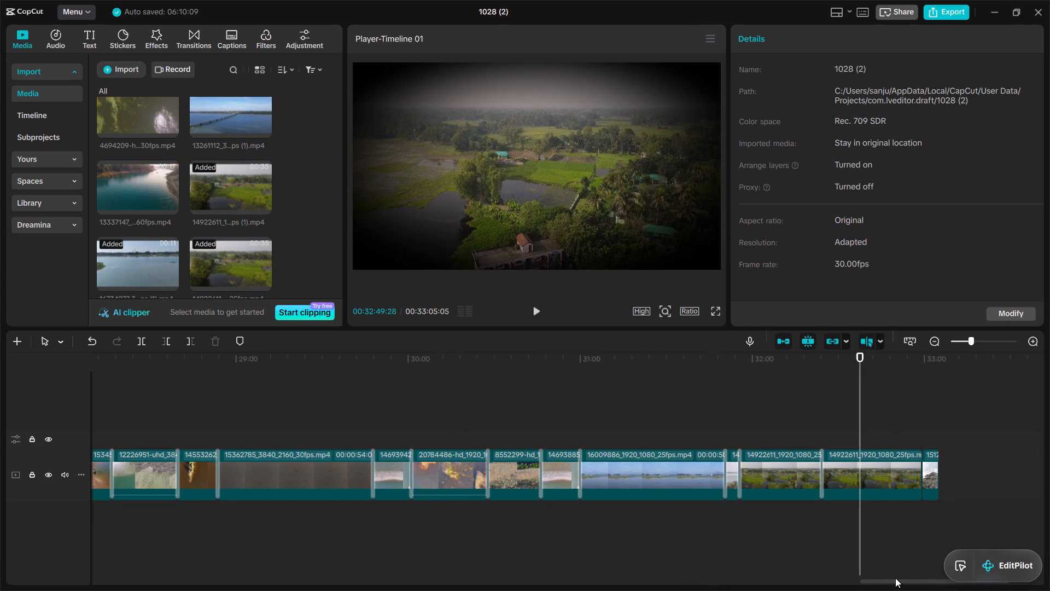
pyautogui.moveTo(892, 582); pyautogui.dragTo(877, 582)
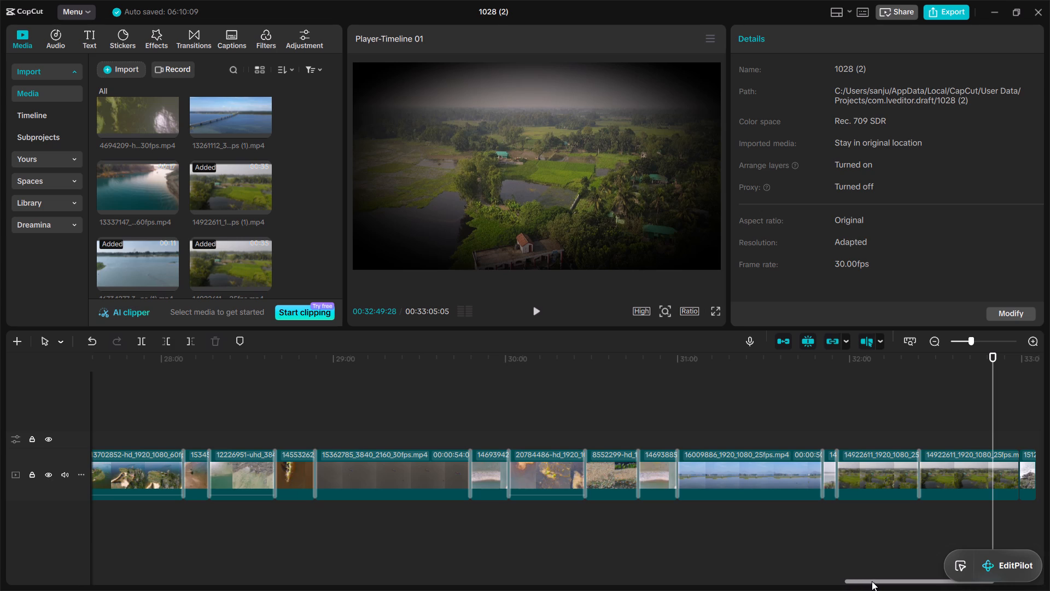
pyautogui.moveTo(876, 580); pyautogui.dragTo(810, 579)
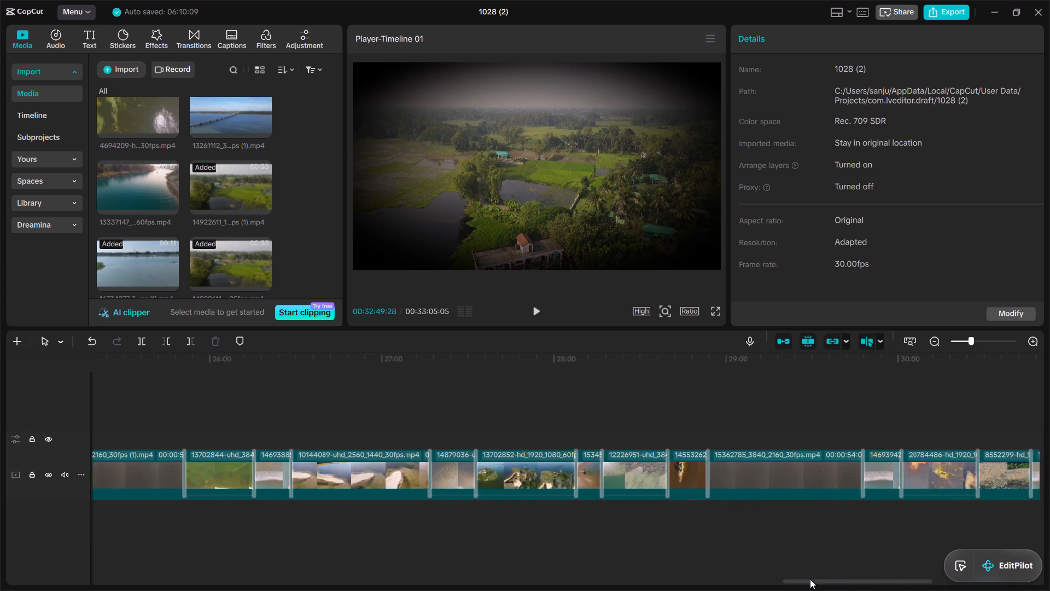
pyautogui.moveTo(810, 579); pyautogui.dragTo(806, 579)
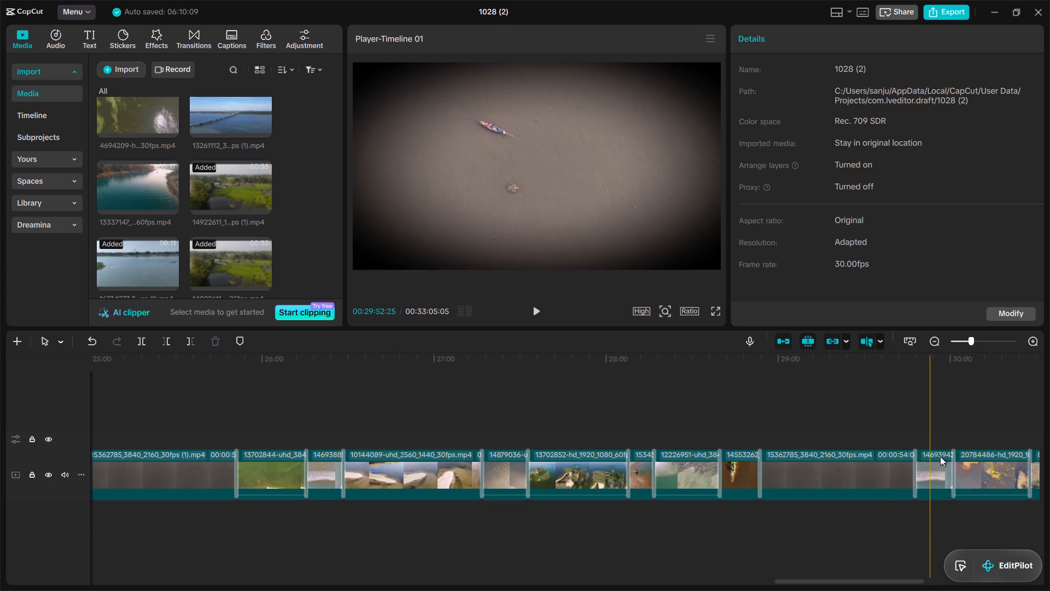
pyautogui.click(940, 456)
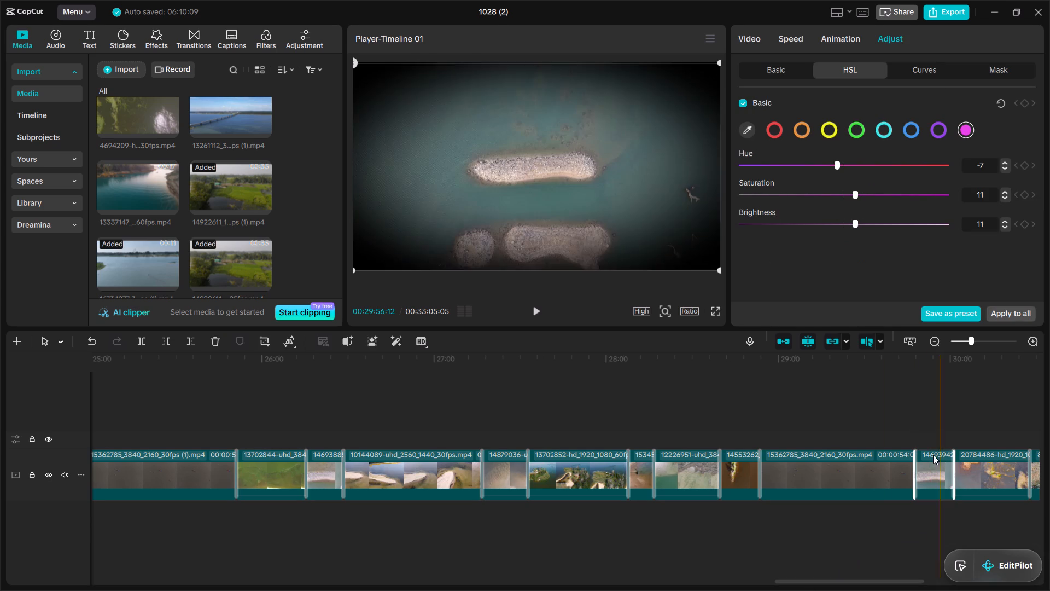
pyautogui.click(881, 455)
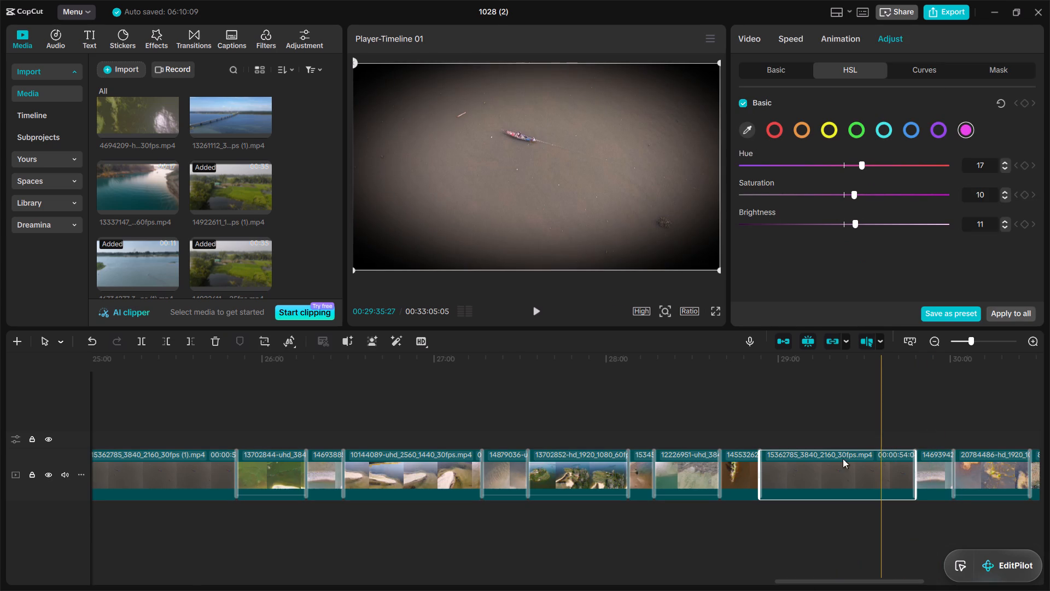
pyautogui.click(744, 470)
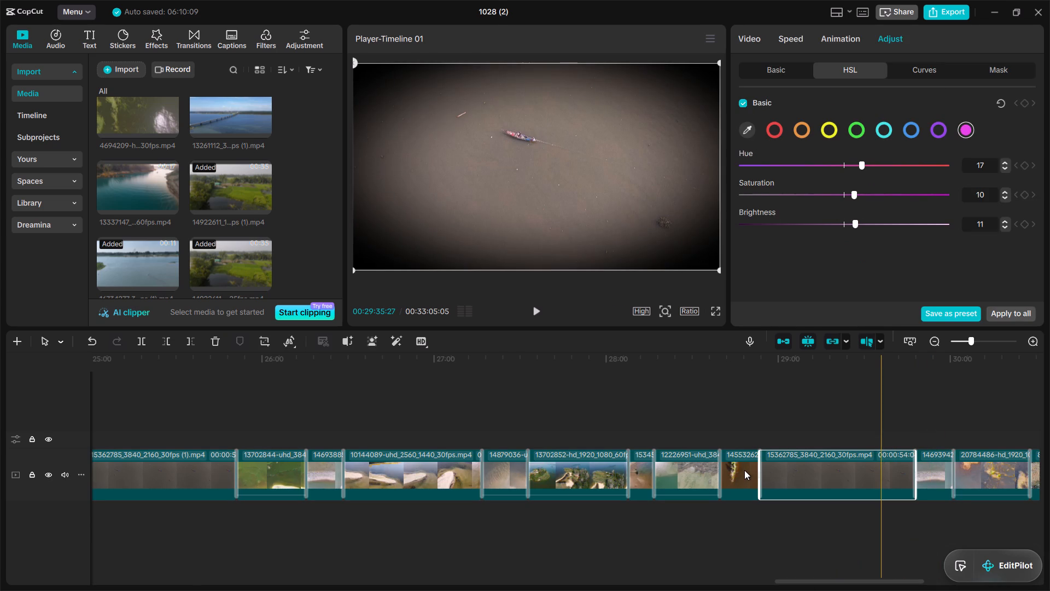
pyautogui.click(744, 470)
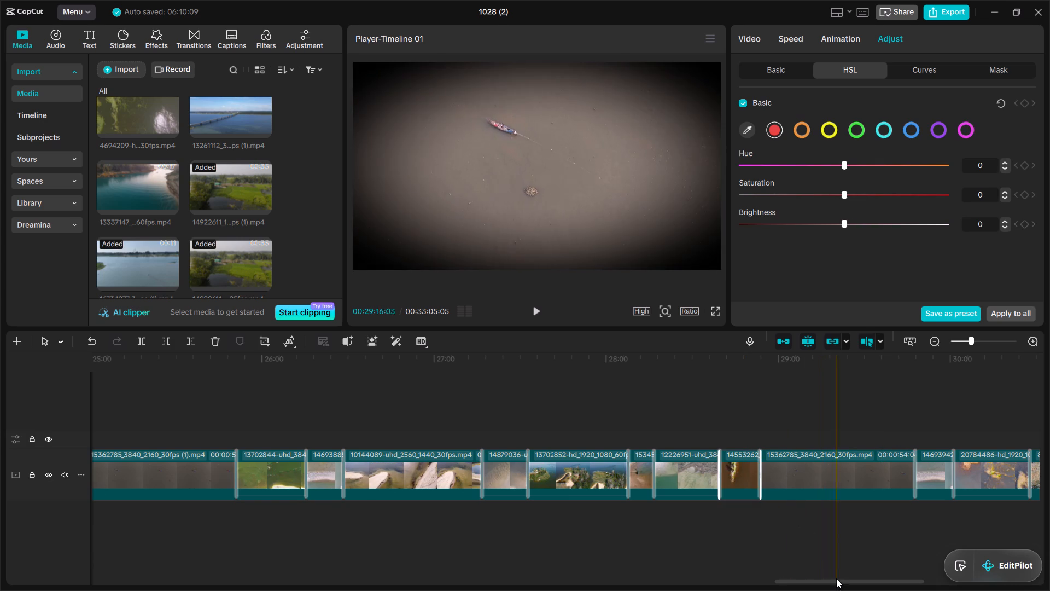
pyautogui.moveTo(838, 582); pyautogui.dragTo(824, 582)
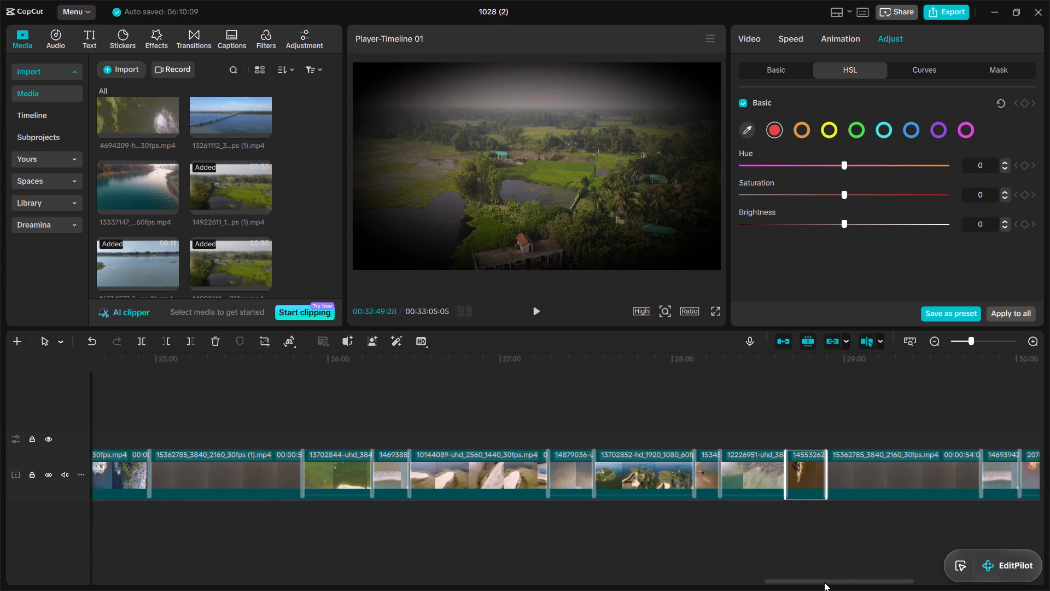
pyautogui.moveTo(824, 582); pyautogui.dragTo(798, 582)
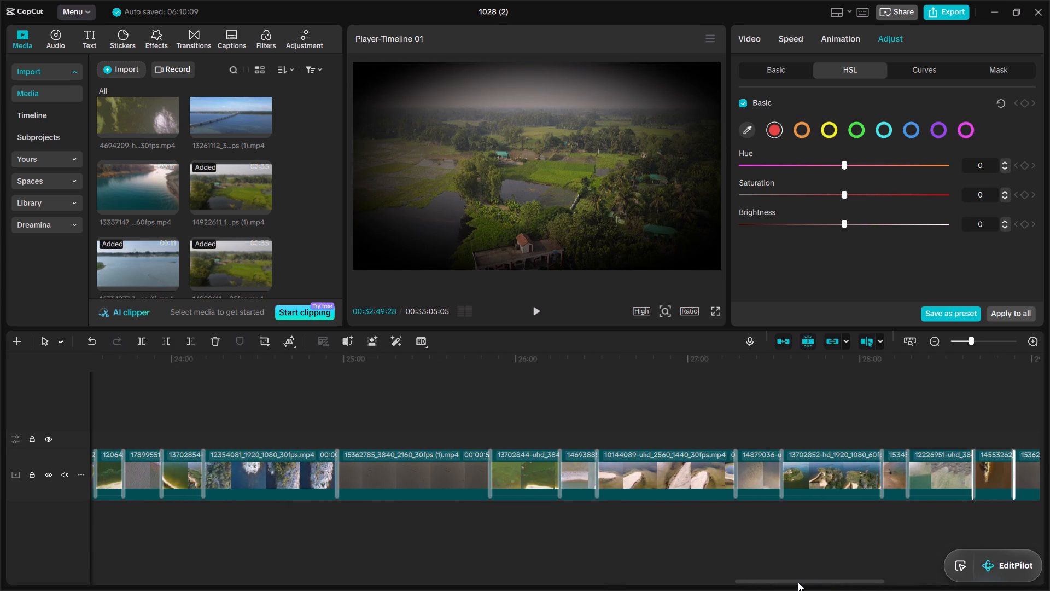
pyautogui.moveTo(798, 582); pyautogui.dragTo(795, 582)
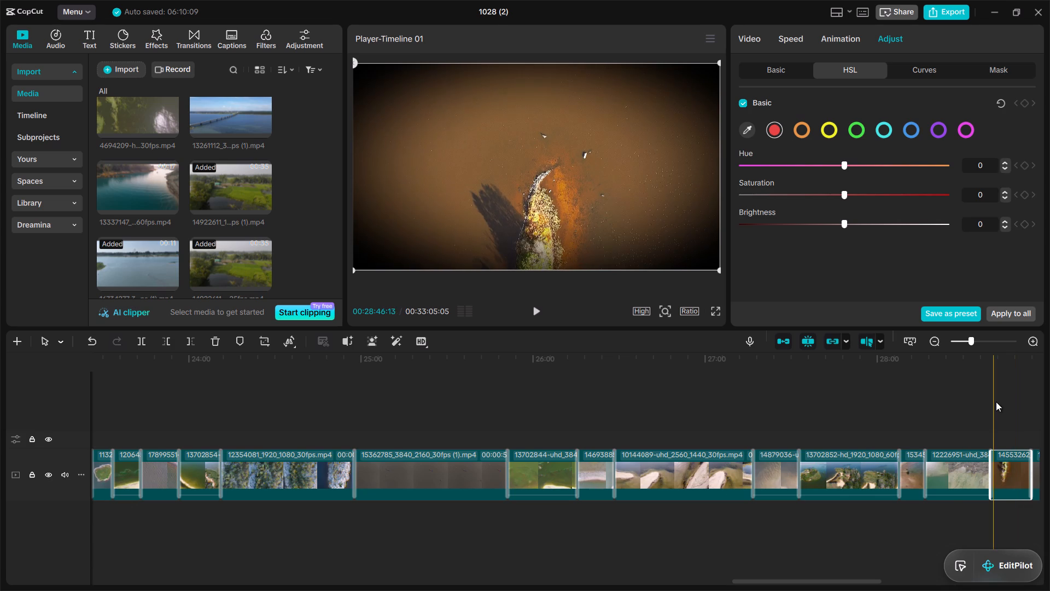
pyautogui.click(854, 221)
pyautogui.click(833, 190)
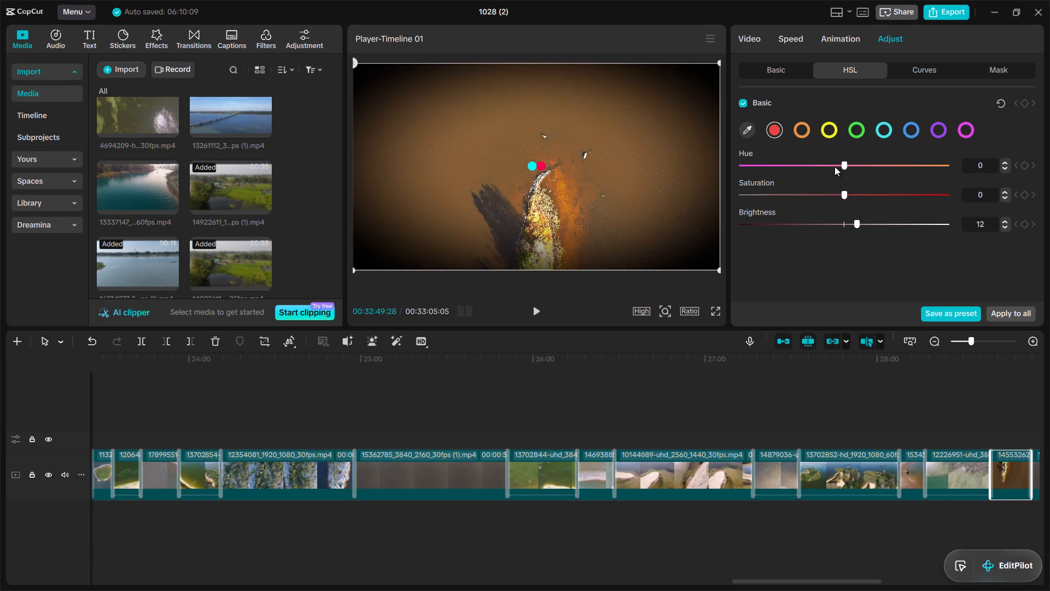
pyautogui.click(835, 166)
pyautogui.click(835, 163)
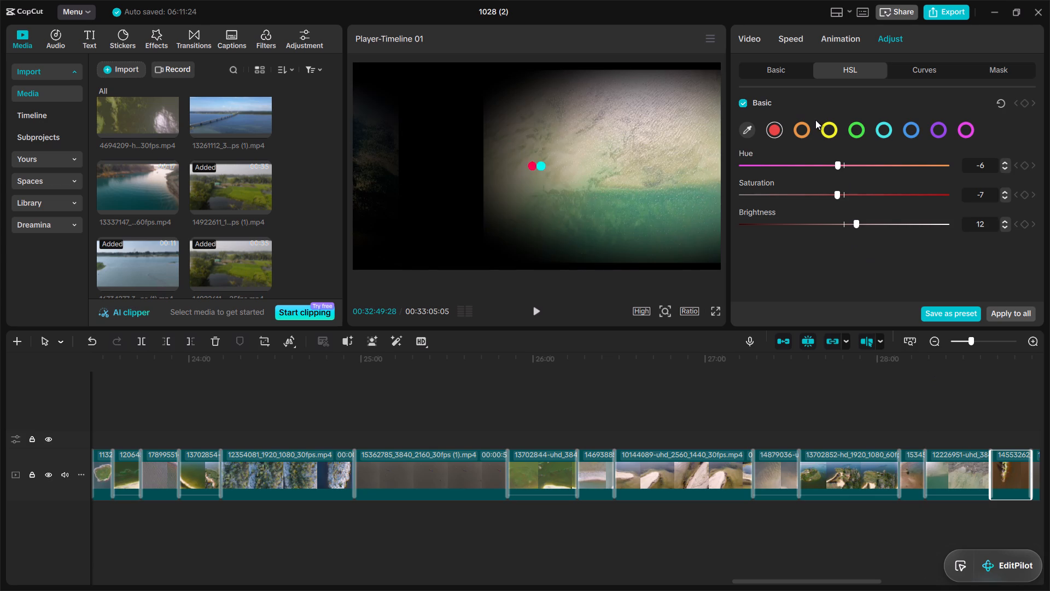
# Set the 14553262 clip's HSL orange range to Hue -9, Saturation -10 and Brightness -7.
pyautogui.click(805, 124)
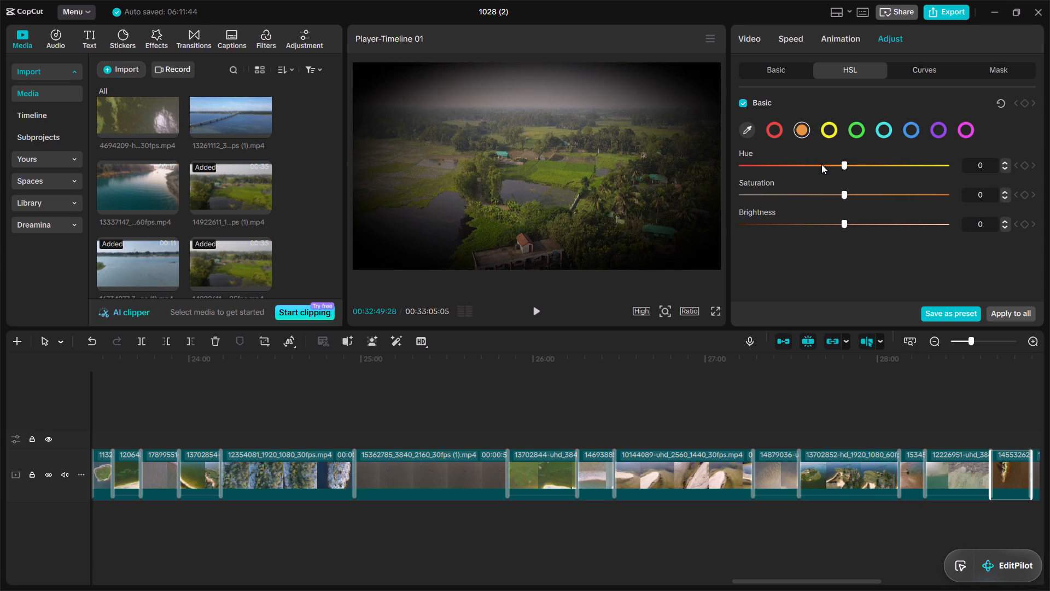
pyautogui.click(832, 164)
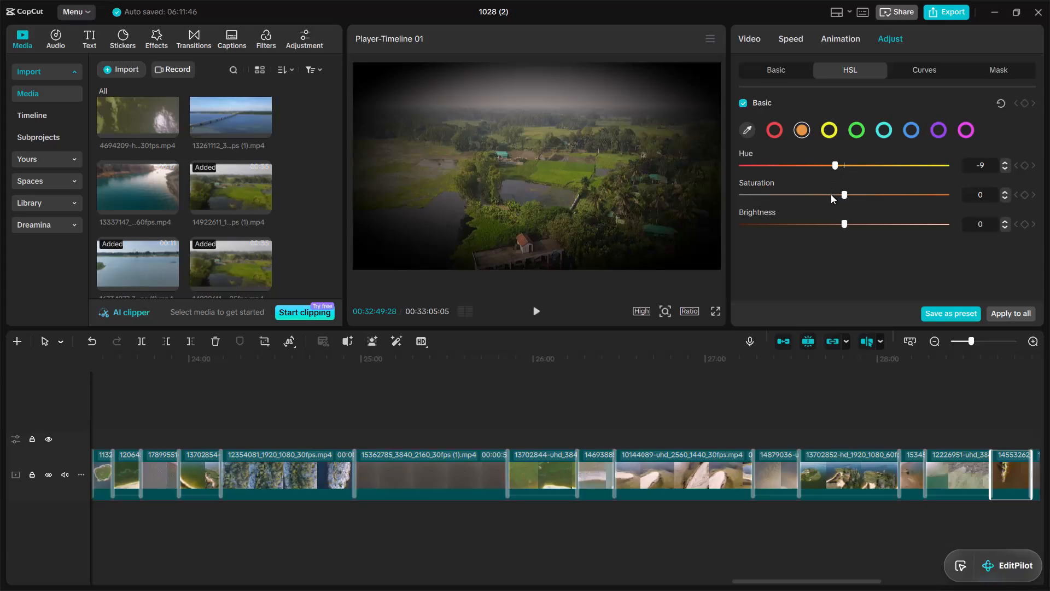
pyautogui.click(831, 194)
pyautogui.click(832, 213)
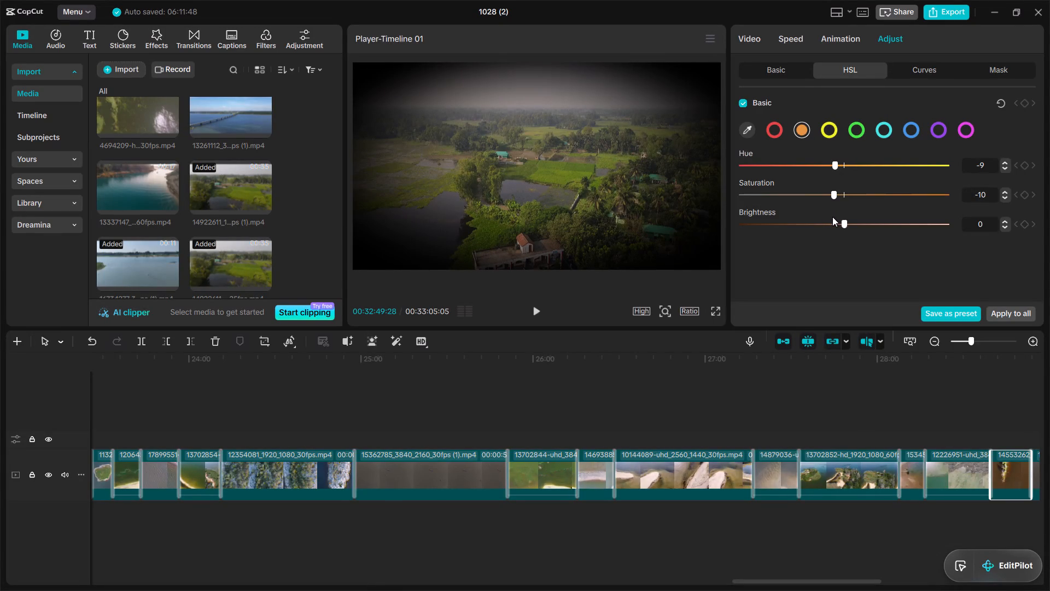
pyautogui.click(832, 217)
pyautogui.doubleClick(833, 221)
# Set the 14553262 clip's HSL yellow range to Hue -8, Saturation -10 and Brightness 9.
pyautogui.click(830, 128)
pyautogui.click(833, 162)
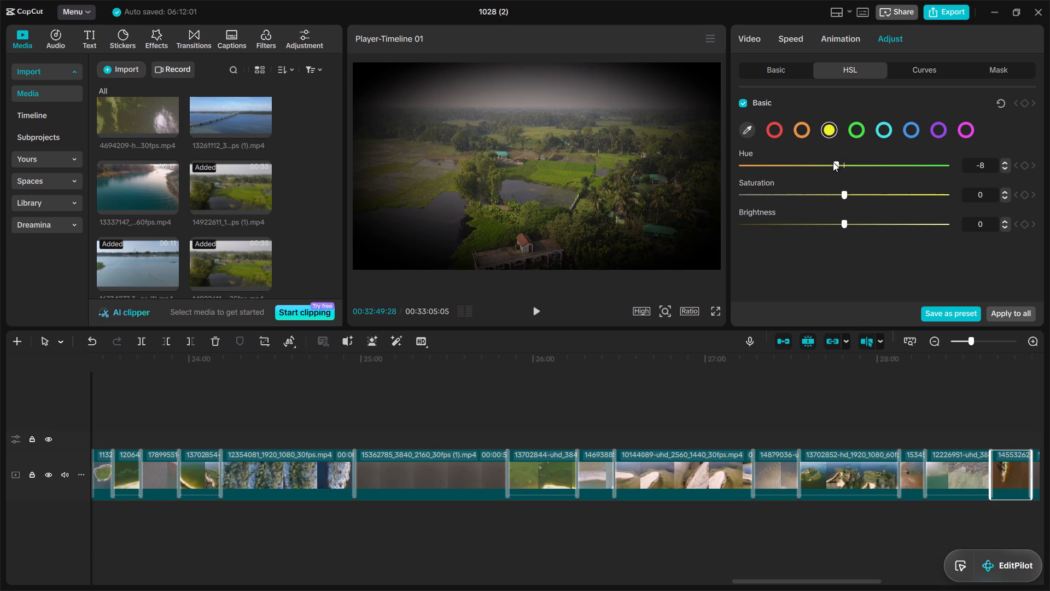
pyautogui.click(831, 193)
pyautogui.click(851, 223)
# Set the 14553262 clip's HSL green range to Hue 8, Saturation 7 and Brightness 6.
pyautogui.click(858, 130)
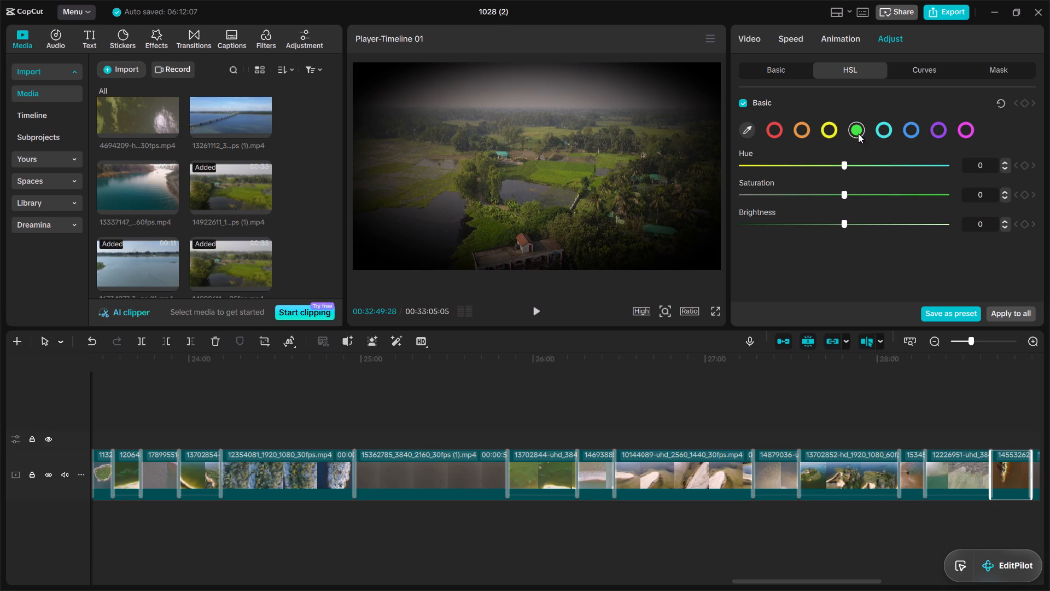
pyautogui.click(850, 160)
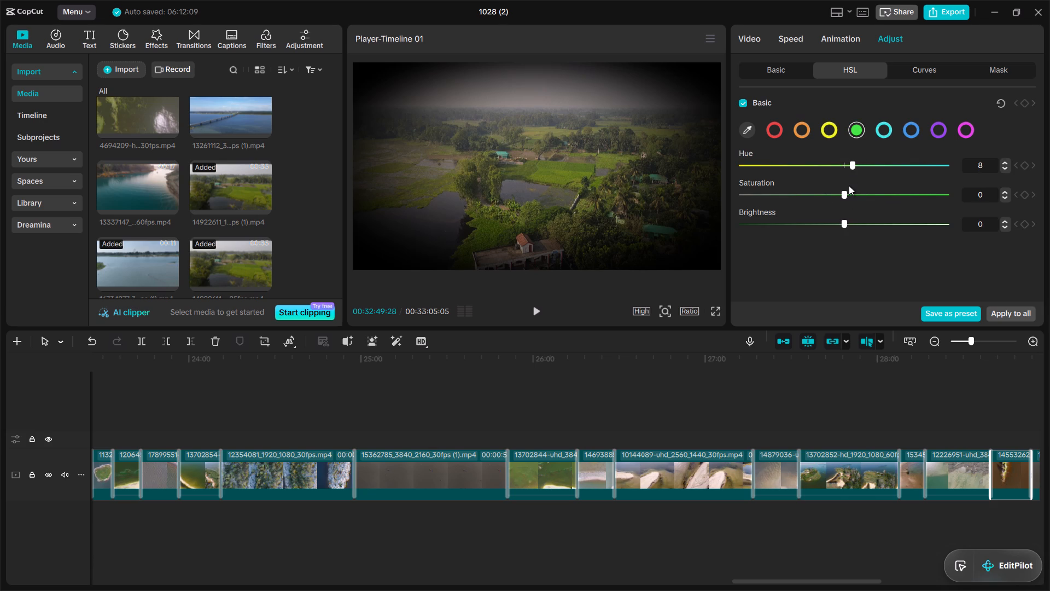
pyautogui.click(849, 190)
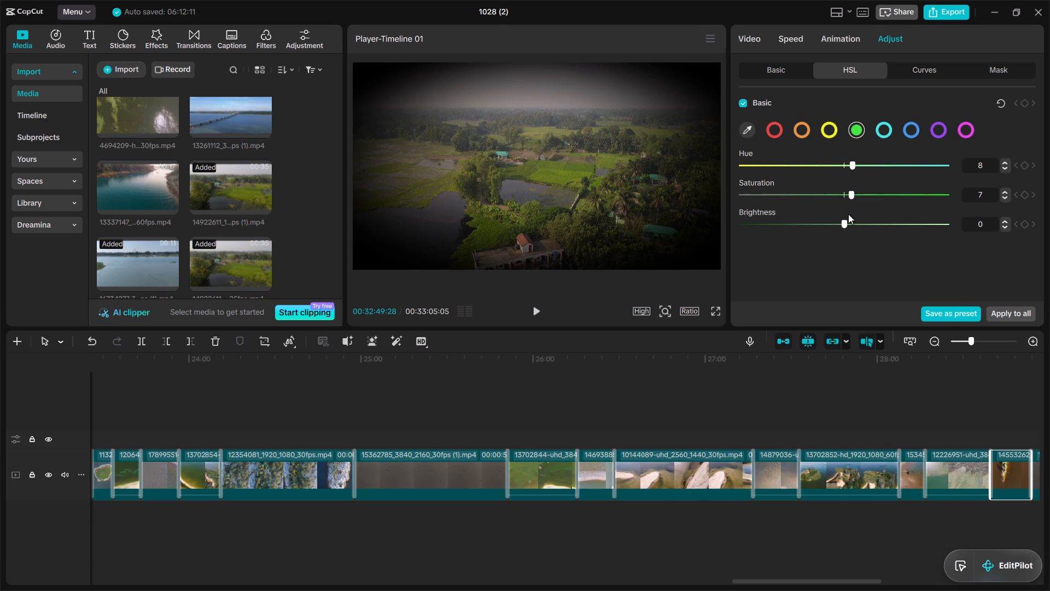
pyautogui.click(848, 218)
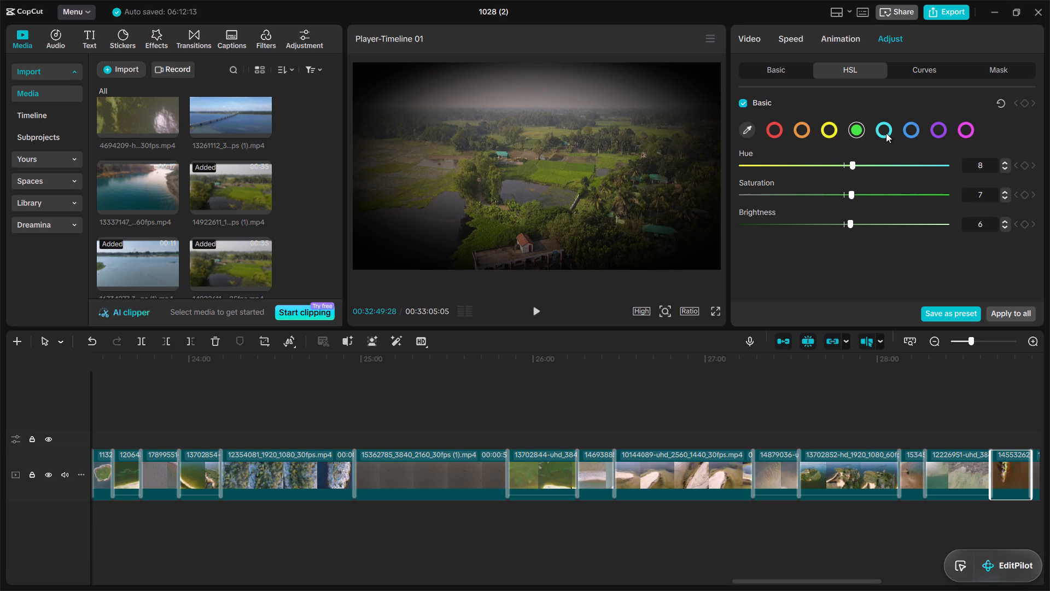
# Set the 14553262 clip's HSL cyan range to Hue 11, Saturation 10 and Brightness -5.
pyautogui.click(886, 133)
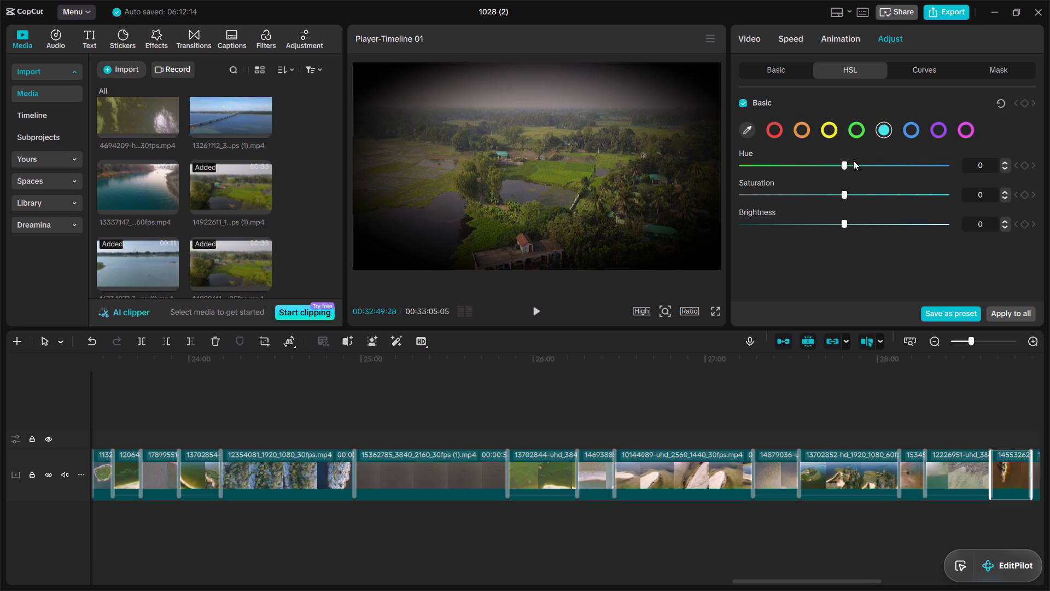
pyautogui.click(853, 160)
pyautogui.click(853, 188)
pyautogui.click(836, 218)
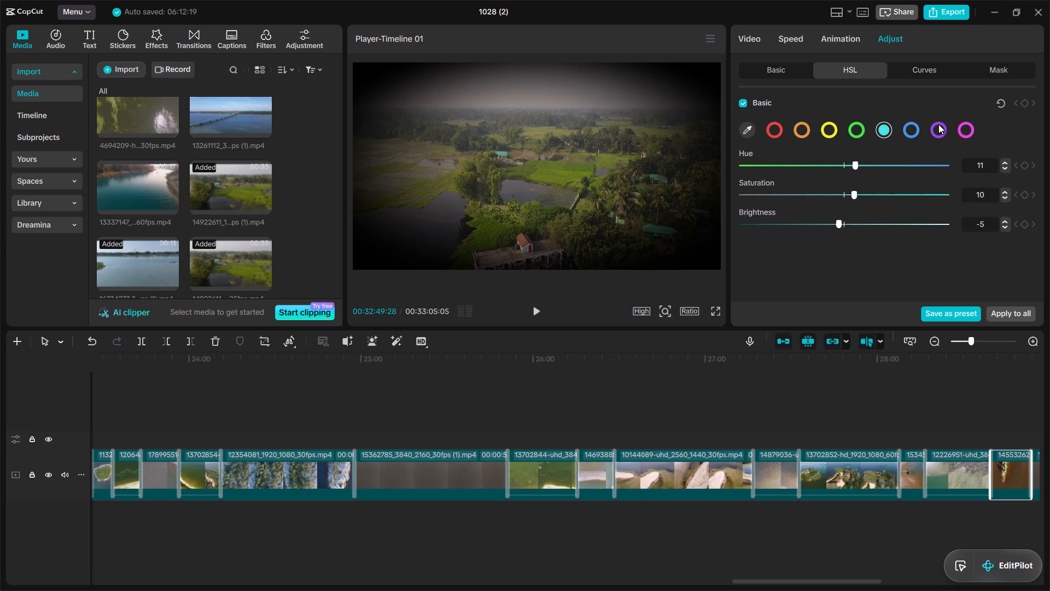
# Set the 14553262 clip's HSL blue range to Hue 12, Saturation -7 and Brightness -7.
pyautogui.click(908, 126)
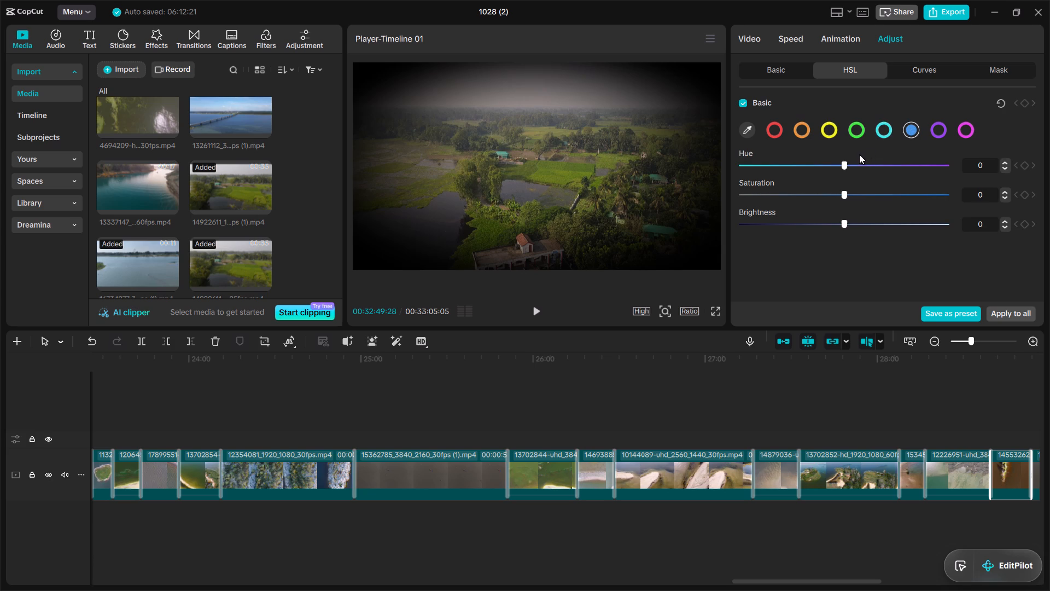
pyautogui.click(855, 159)
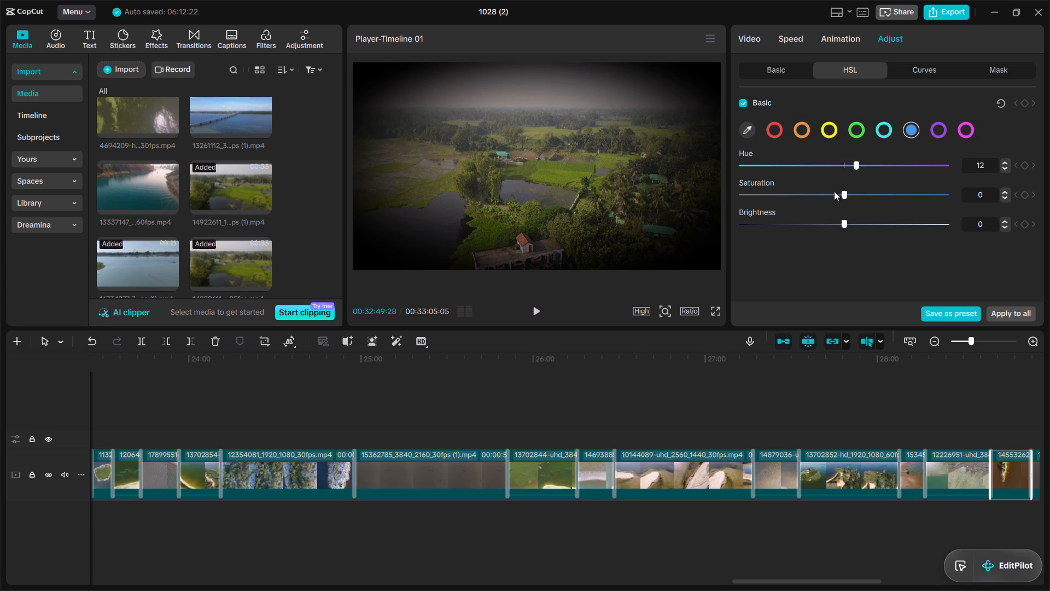
pyautogui.click(834, 191)
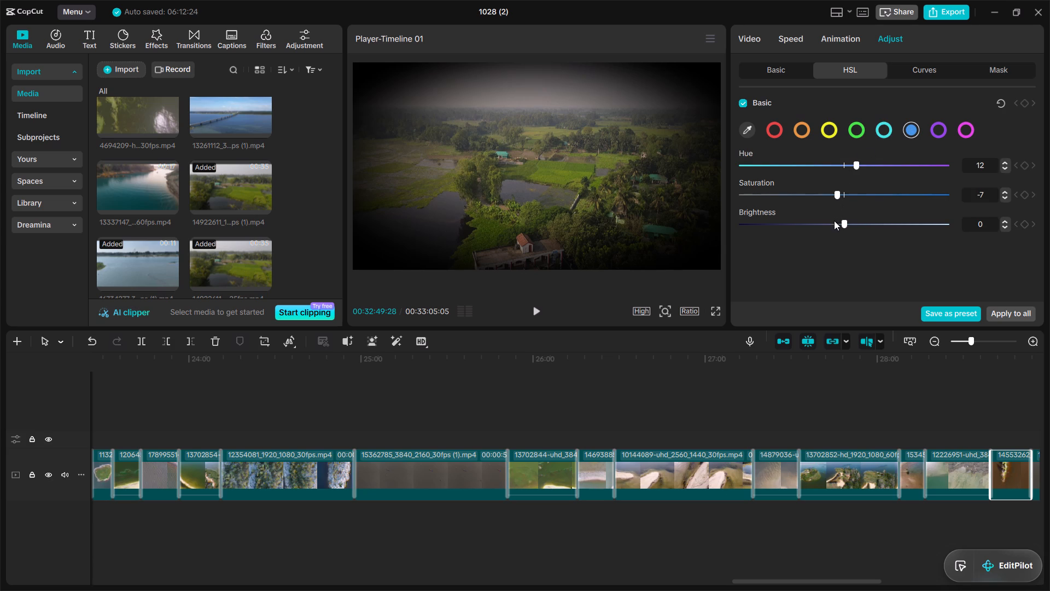
pyautogui.click(834, 221)
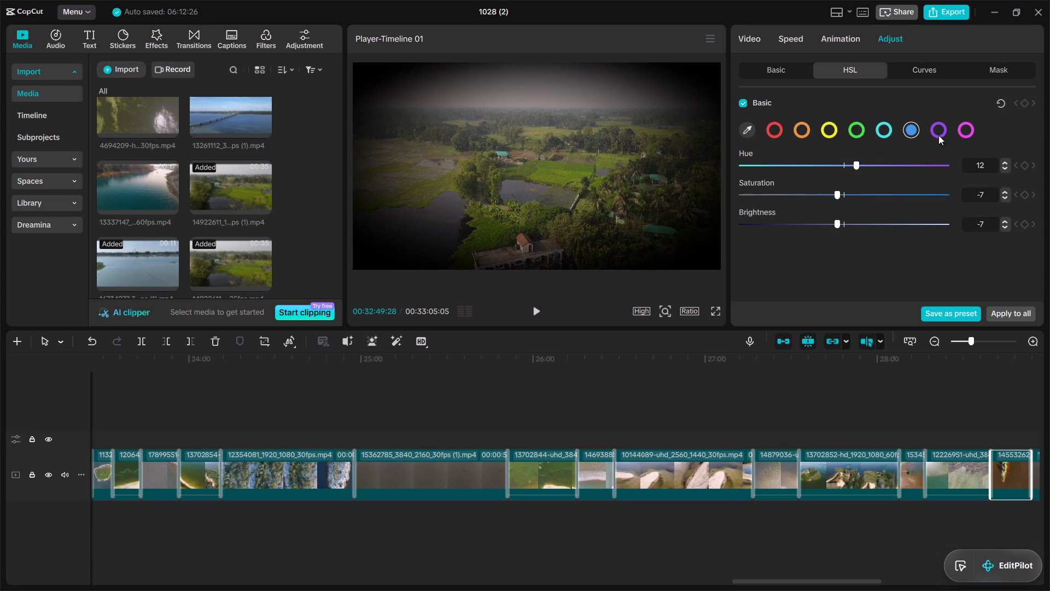
# Set the 14553262 clip's HSL purple range to Hue 12, Saturation 10 and Brightness 9.
pyautogui.click(942, 132)
pyautogui.click(854, 161)
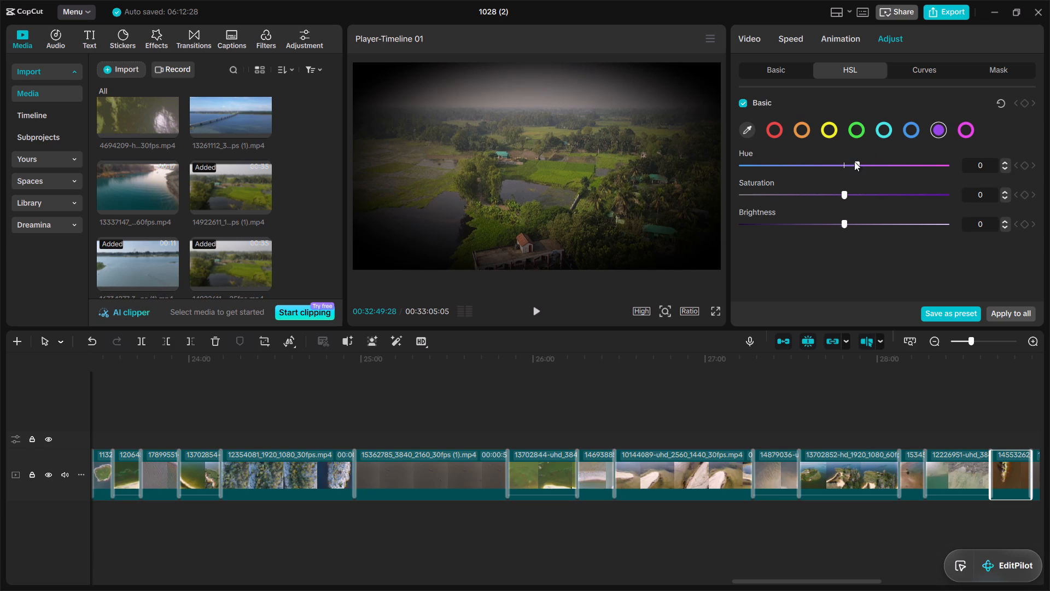
pyautogui.click(852, 193)
pyautogui.click(851, 218)
# Set the 14553262 clip's HSL magenta range to Hue 10, Saturation -7 and Brightness -6.
pyautogui.click(958, 141)
pyautogui.click(963, 130)
pyautogui.click(853, 163)
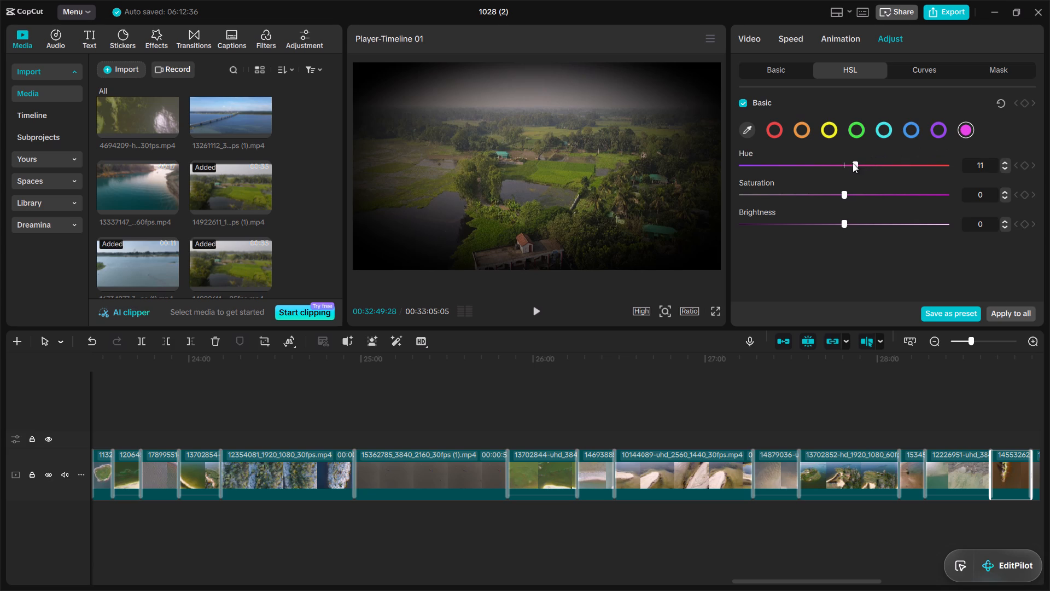
pyautogui.click(833, 192)
pyautogui.click(836, 217)
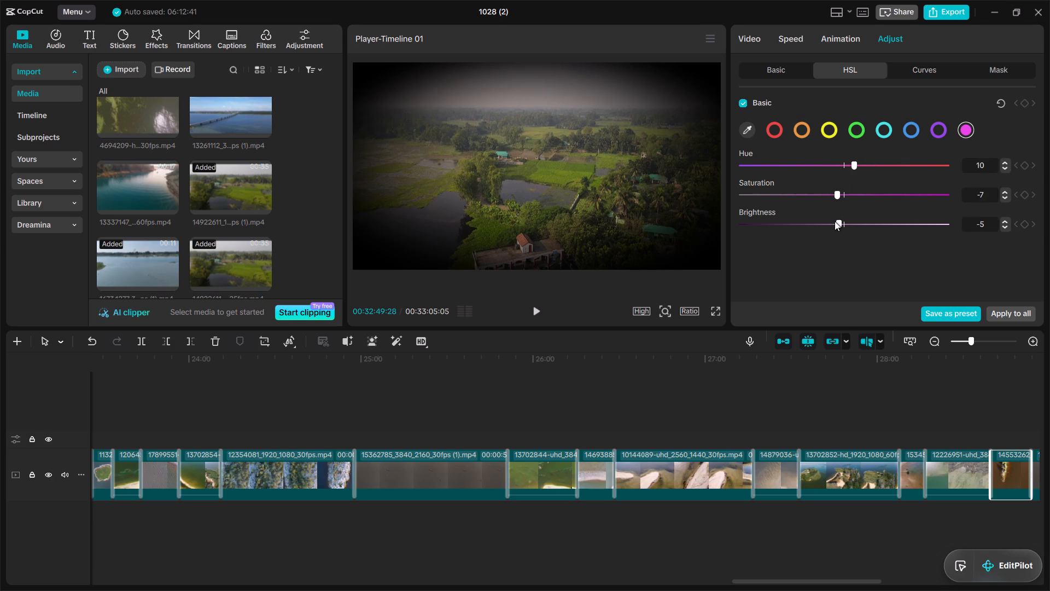
pyautogui.click(835, 221)
# Select the 12226951 clip just before the 14553262 clip and set its HSL red range to Hue -4, Saturation -5 and Brightness -4.
pyautogui.click(961, 477)
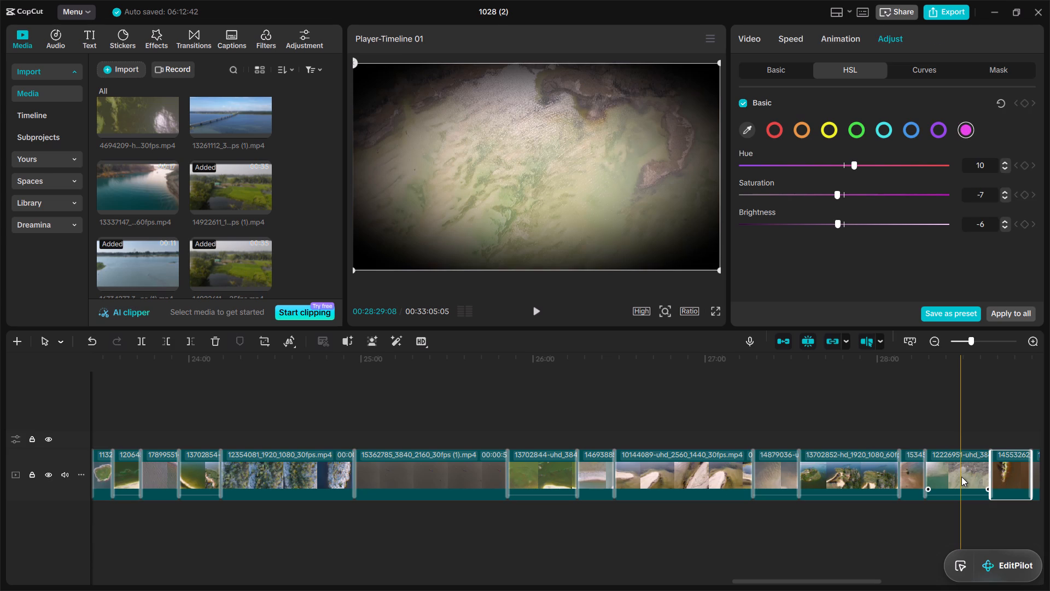
pyautogui.click(837, 161)
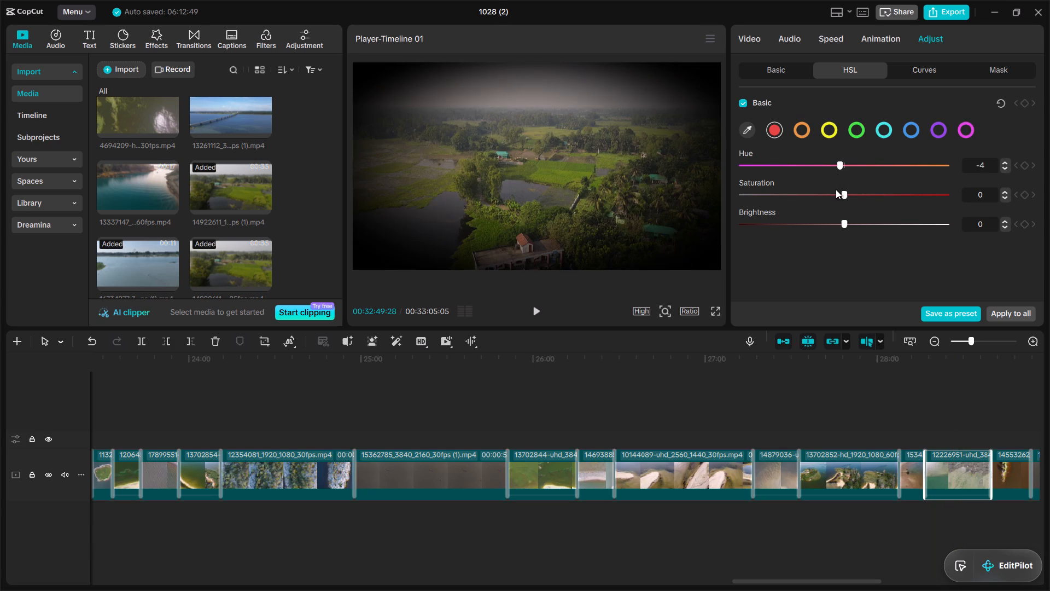
pyautogui.click(836, 189)
pyautogui.click(837, 221)
# Set the 12226951 clip's HSL orange range to Hue -5, Saturation -8 and Brightness -9.
pyautogui.click(800, 124)
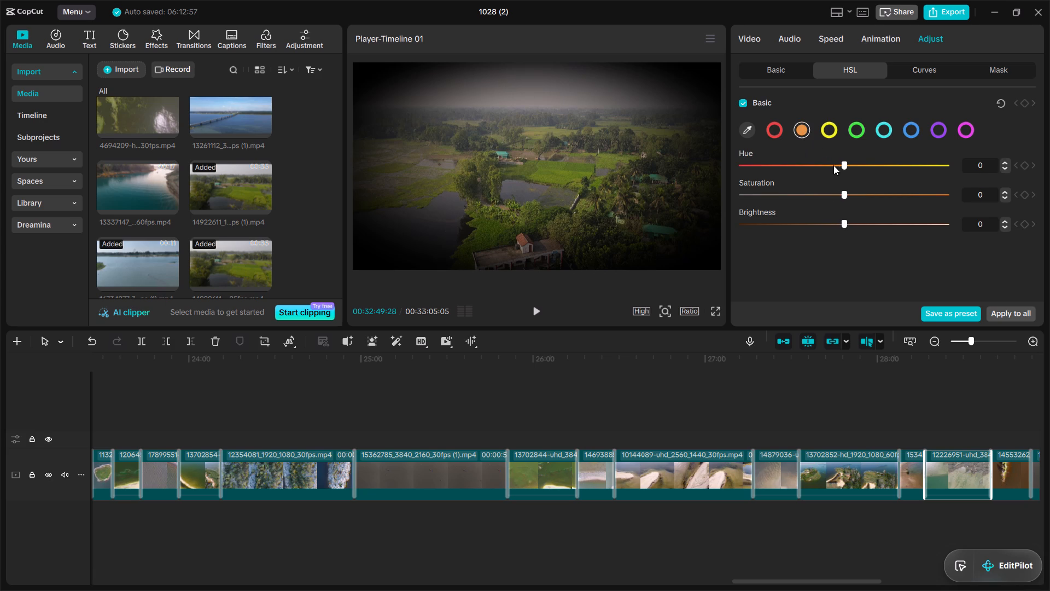
pyautogui.click(836, 163)
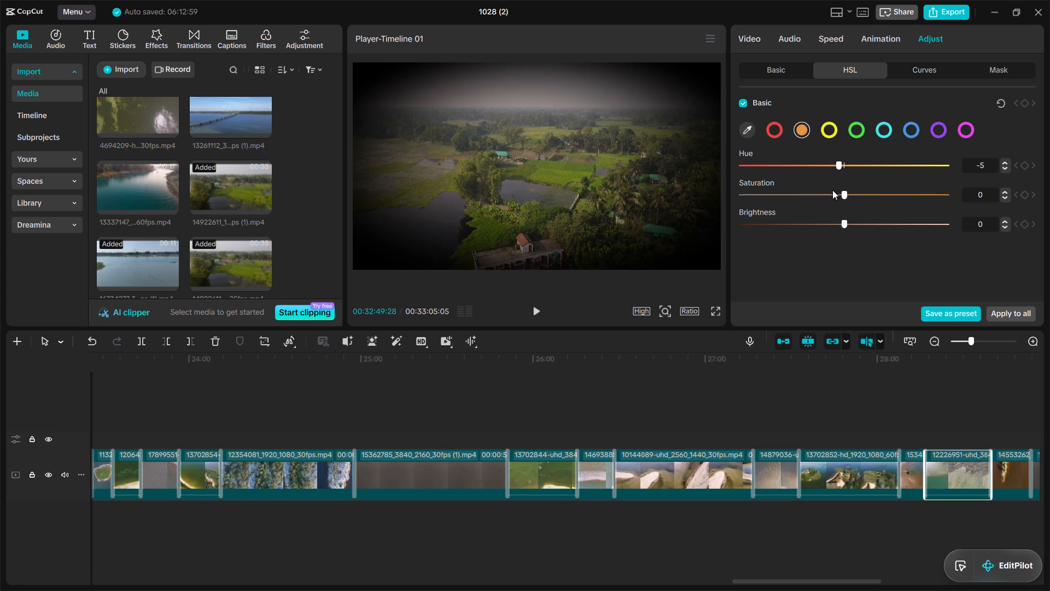
pyautogui.click(832, 190)
pyautogui.click(832, 219)
# Set the 12226951 clip's HSL yellow range to Hue -6, Saturation -6 and Brightness -11.
pyautogui.click(829, 130)
pyautogui.click(835, 159)
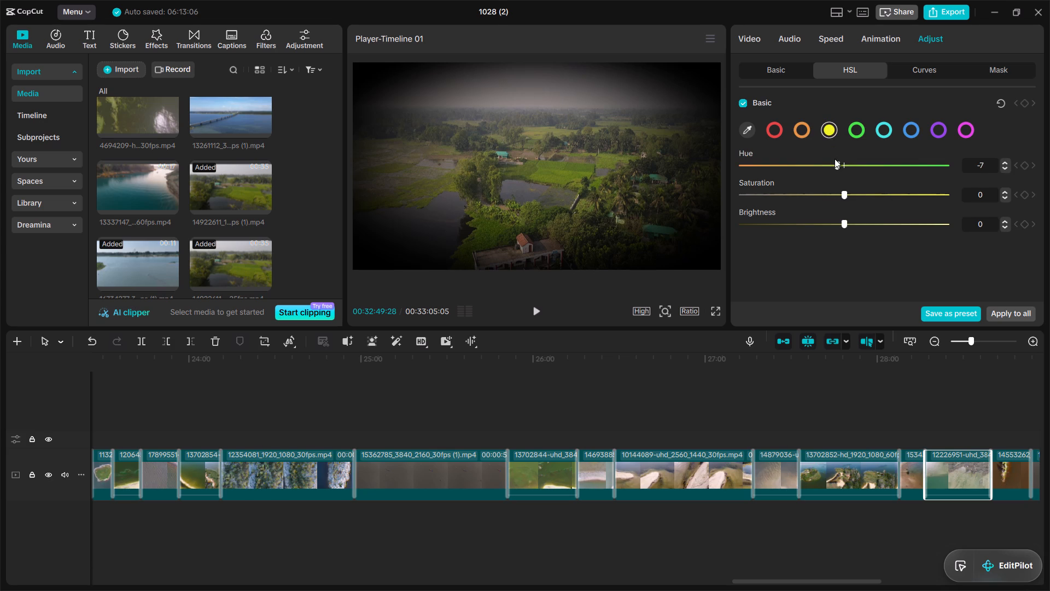
pyautogui.click(835, 193)
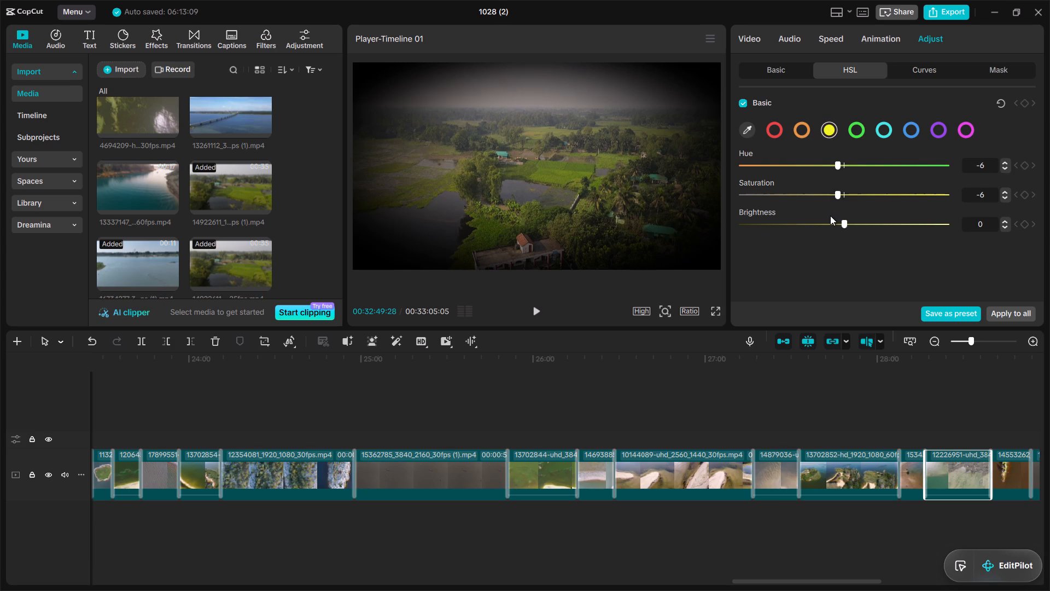
pyautogui.click(830, 217)
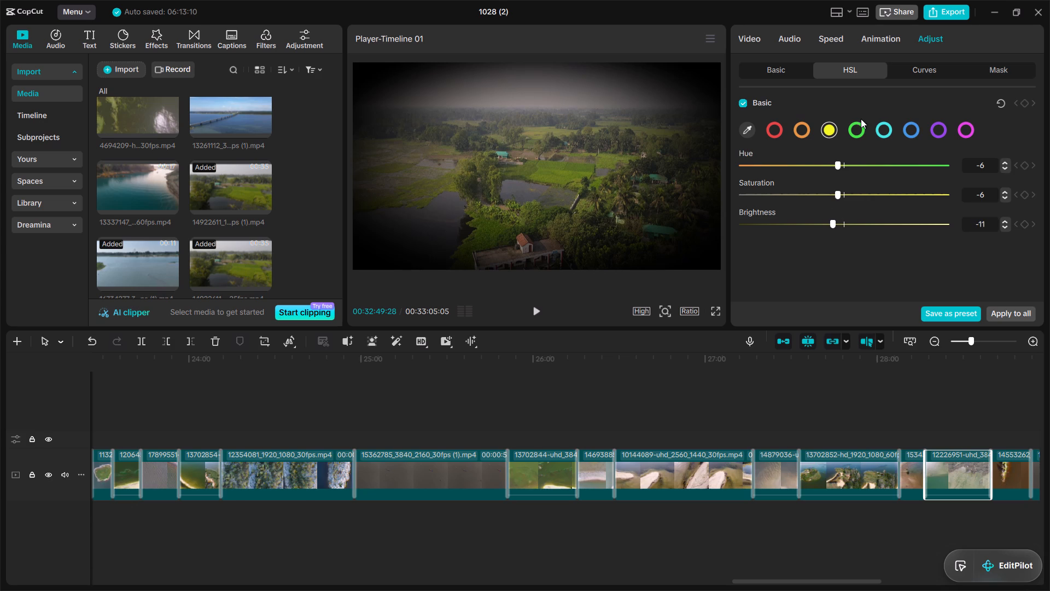
# Set the 12226951 clip's HSL green range to Hue -10, Saturation -12 and Brightness -7.
pyautogui.click(854, 127)
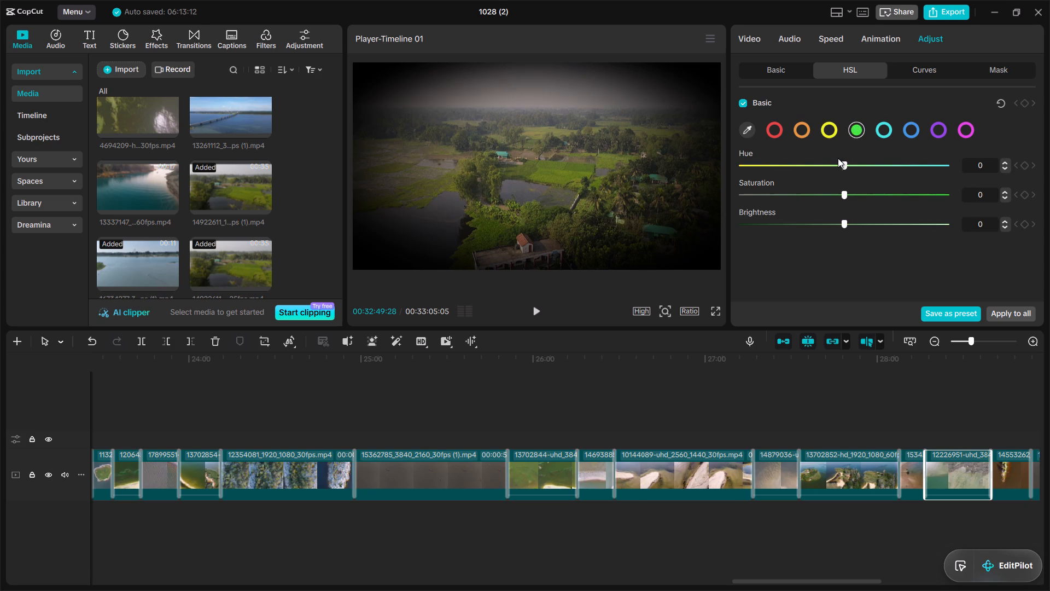
pyautogui.click(831, 160)
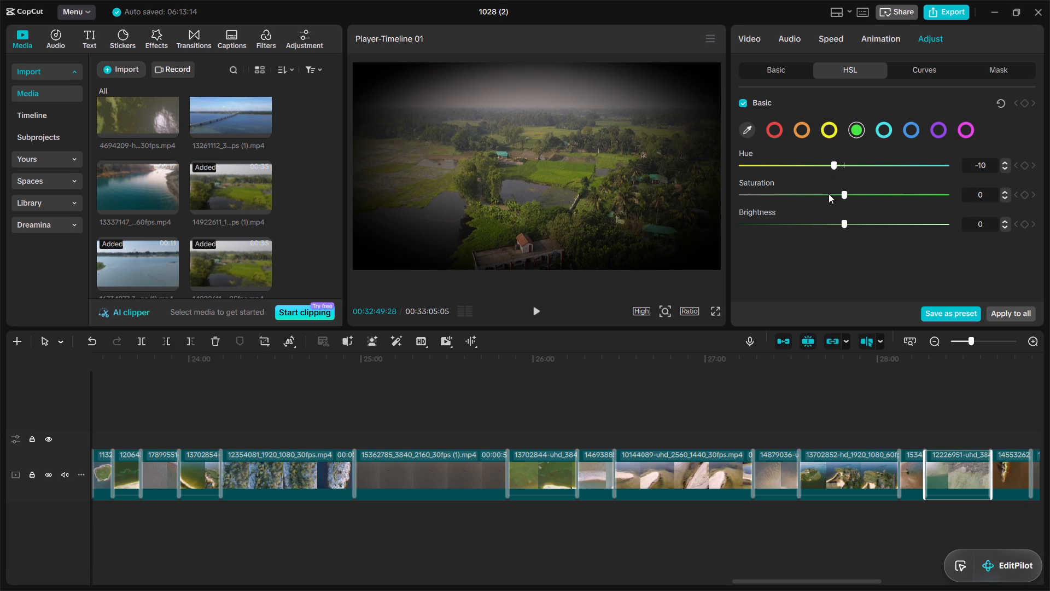
pyautogui.click(829, 194)
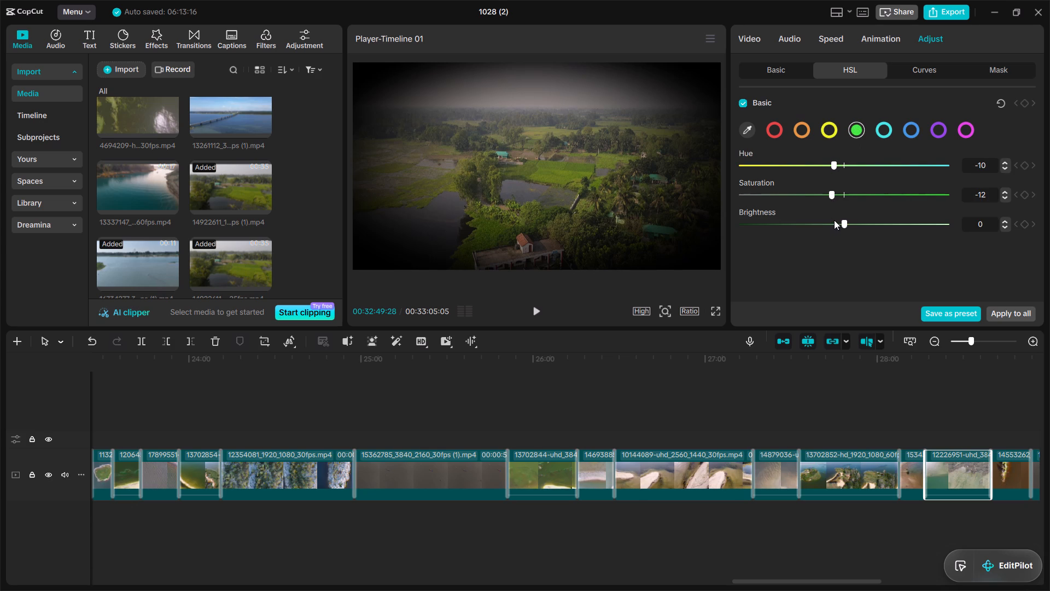
pyautogui.click(834, 220)
# Set the 12226951 clip's HSL cyan range to Hue 9, Saturation 8 and Brightness 7.
pyautogui.click(883, 125)
pyautogui.click(851, 160)
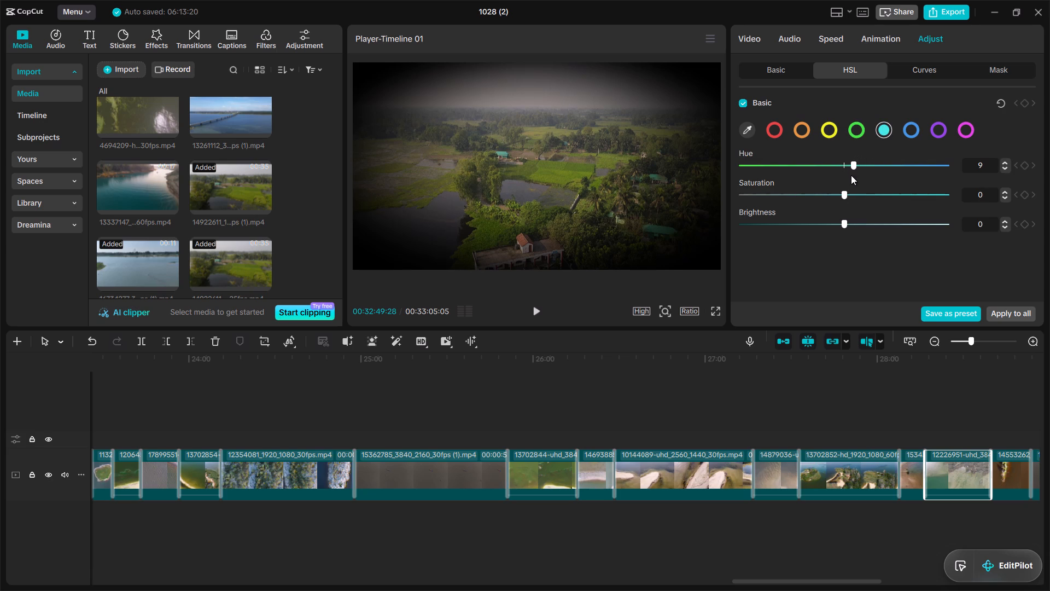
pyautogui.click(850, 191)
pyautogui.click(849, 220)
# Set the 12226951 clip's HSL blue range to Hue 12, Saturation 10 and Brightness 10.
pyautogui.click(907, 128)
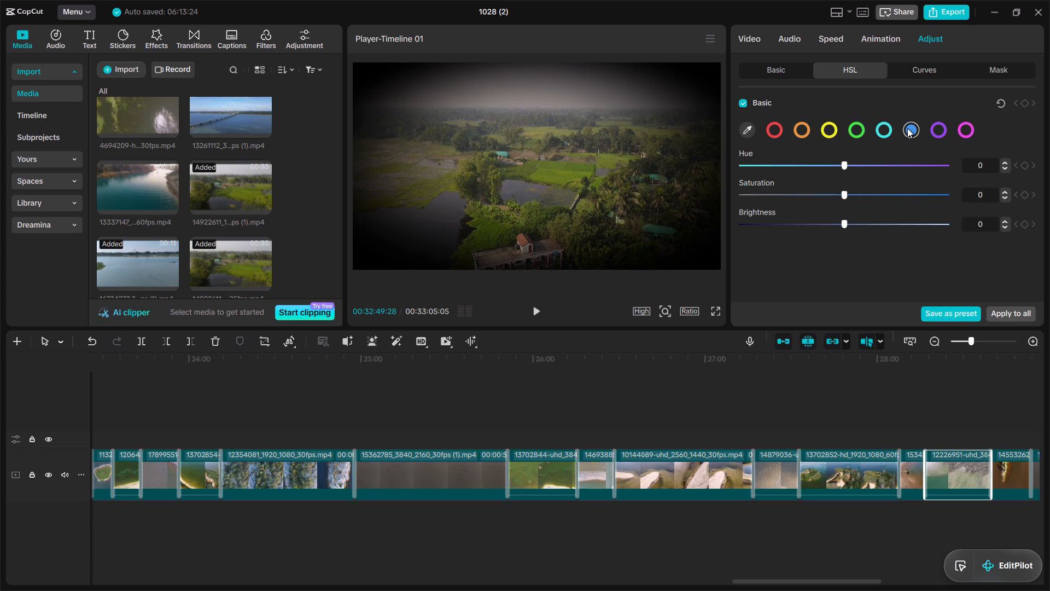
pyautogui.click(854, 161)
pyautogui.click(852, 189)
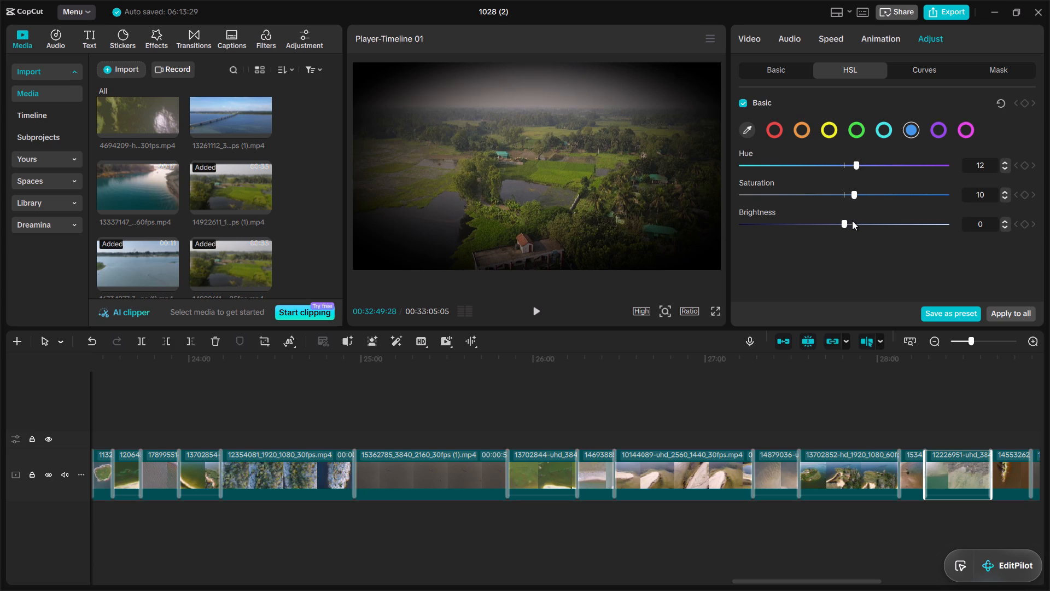
pyautogui.click(852, 221)
# Set the 12226951 clip's HSL purple range to Hue 11, Saturation 11 and Brightness 10.
pyautogui.click(933, 131)
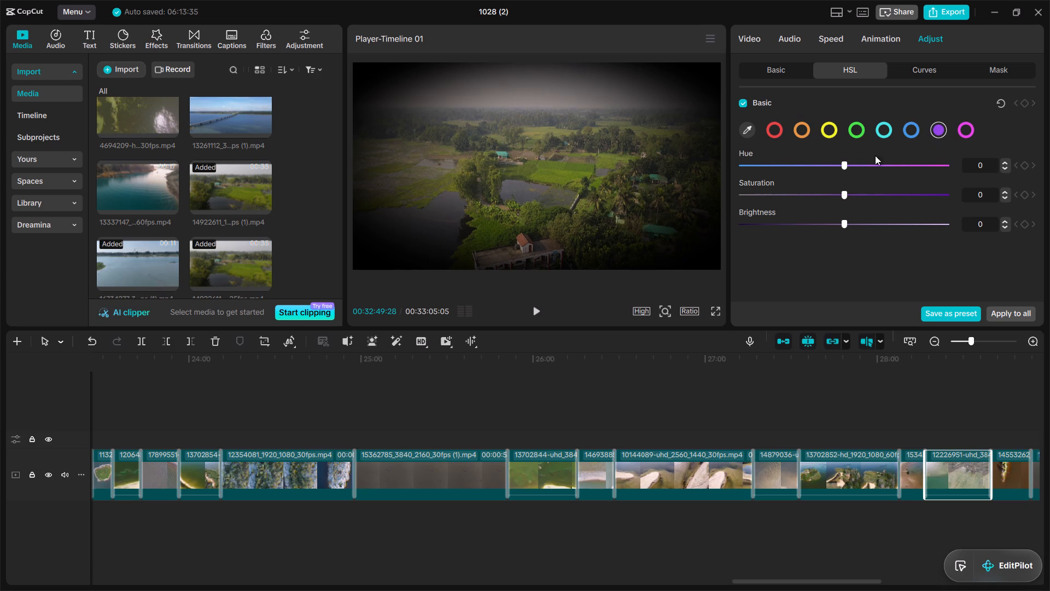
pyautogui.click(853, 164)
pyautogui.click(854, 188)
pyautogui.click(852, 218)
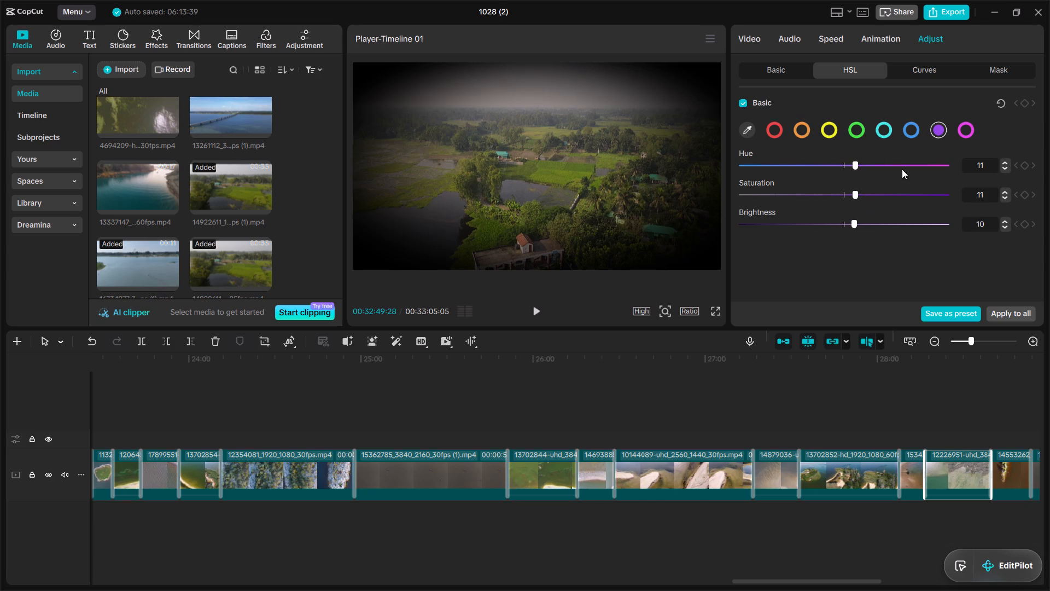
# Set the 12226951 clip's HSL magenta range to Hue 15, Saturation 11 and Brightness -13.
pyautogui.click(965, 126)
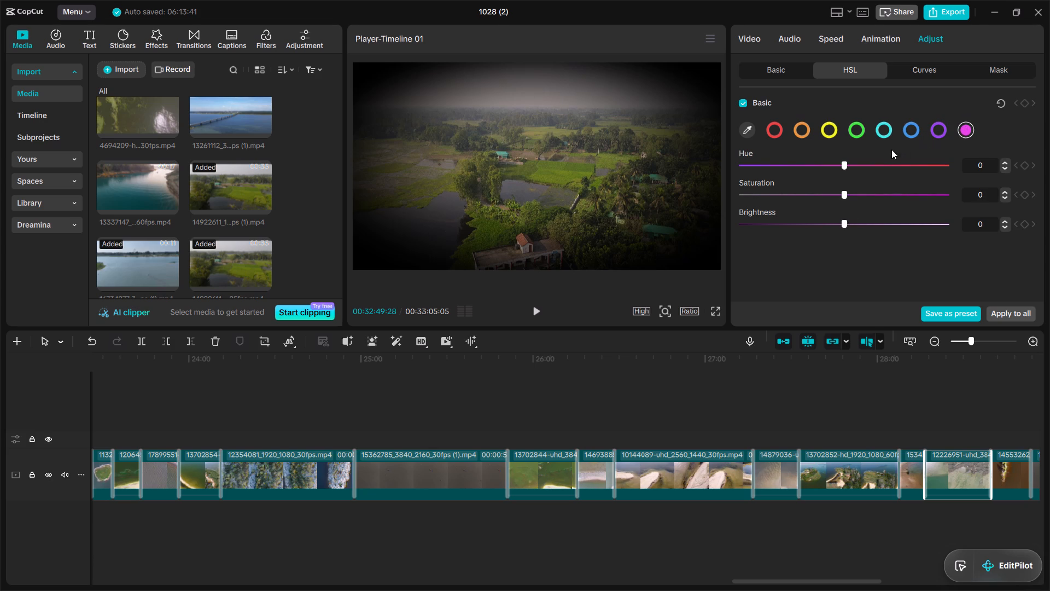
pyautogui.click(857, 162)
pyautogui.click(853, 189)
pyautogui.click(827, 223)
# Select the short 1534 clip just before the 12226951 clip and set its HSL red range to Hue -8, Saturation -5 and Brightness -6.
pyautogui.click(913, 468)
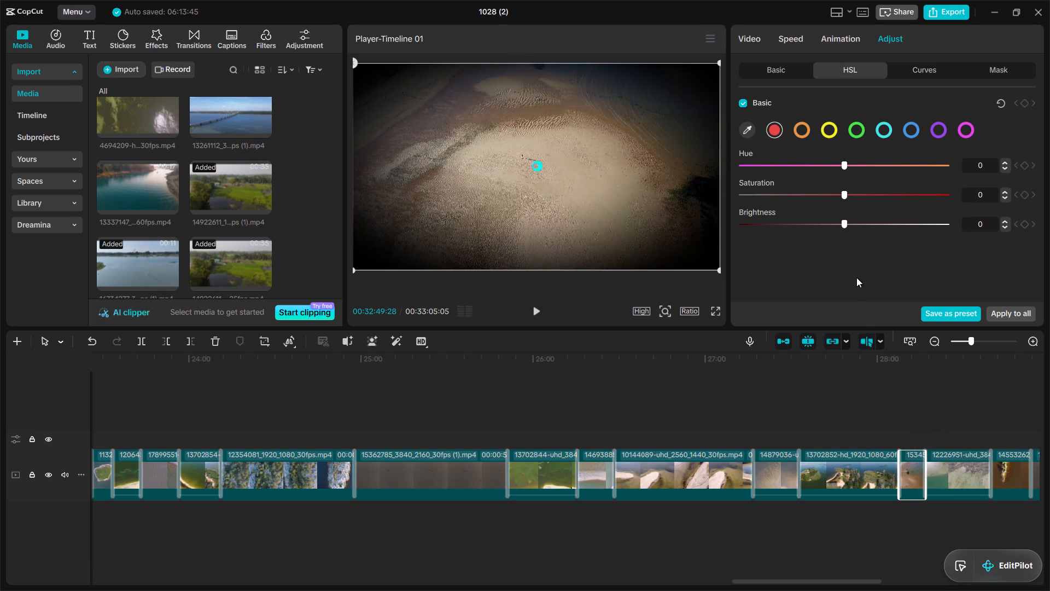
pyautogui.click(835, 224)
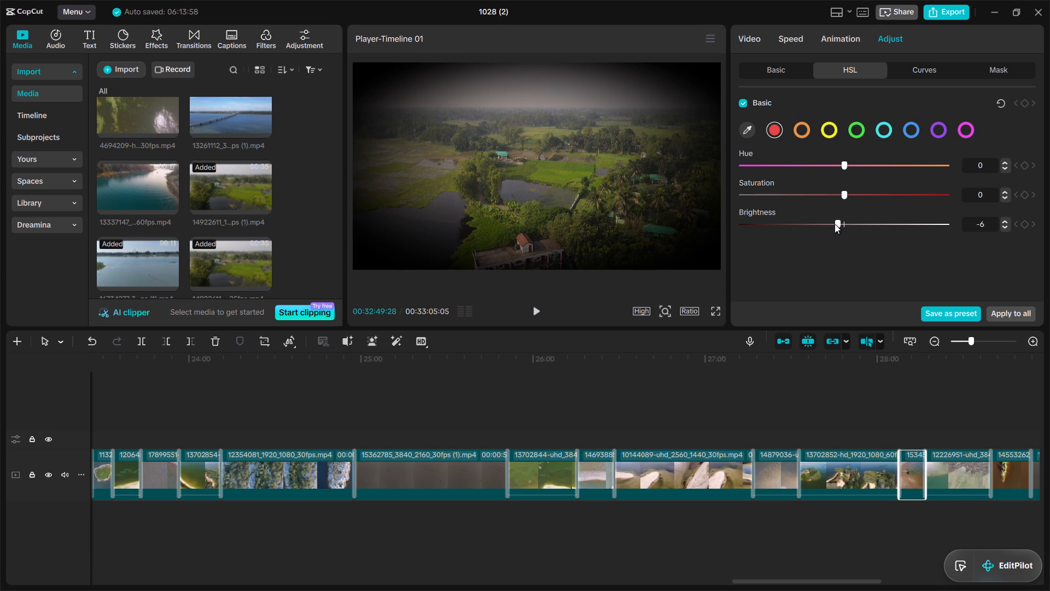
pyautogui.click(836, 195)
pyautogui.click(832, 164)
# Set the short 1534 clip's HSL orange range to Hue -6, Saturation -5 and Brightness -5.
pyautogui.click(800, 121)
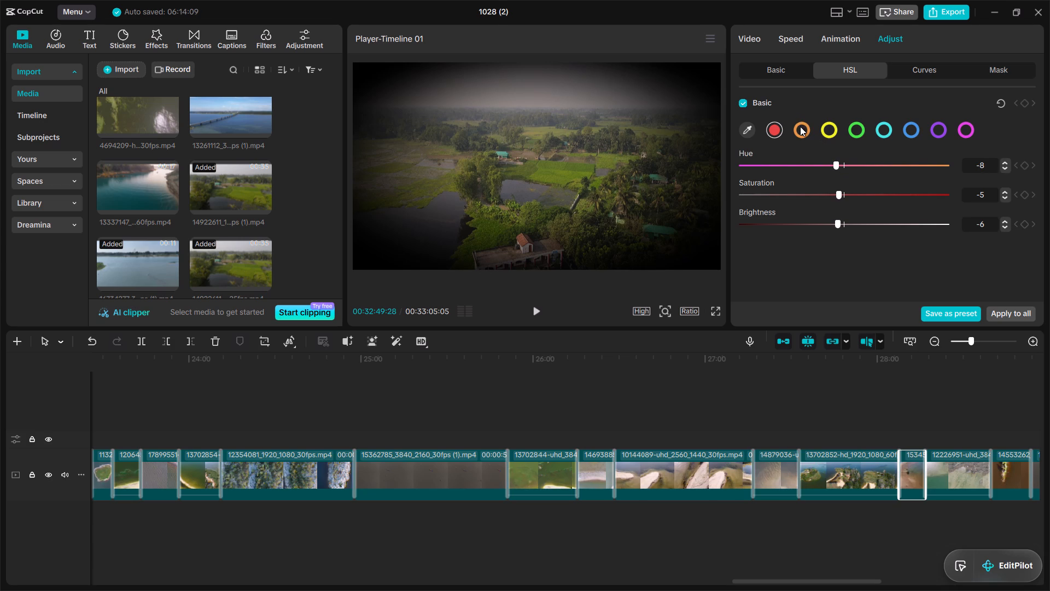
pyautogui.click(800, 126)
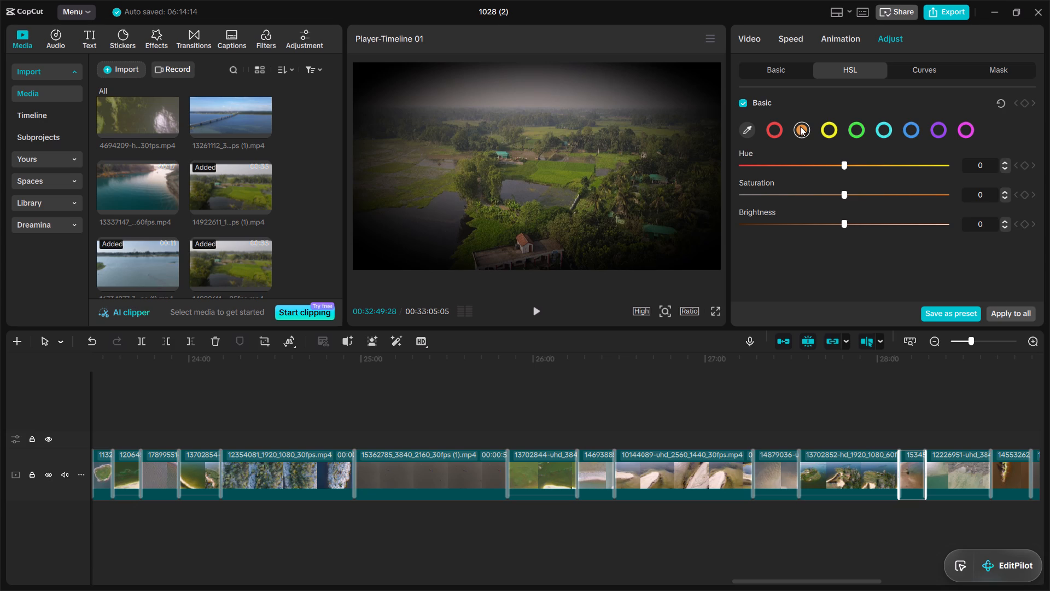
pyautogui.click(835, 164)
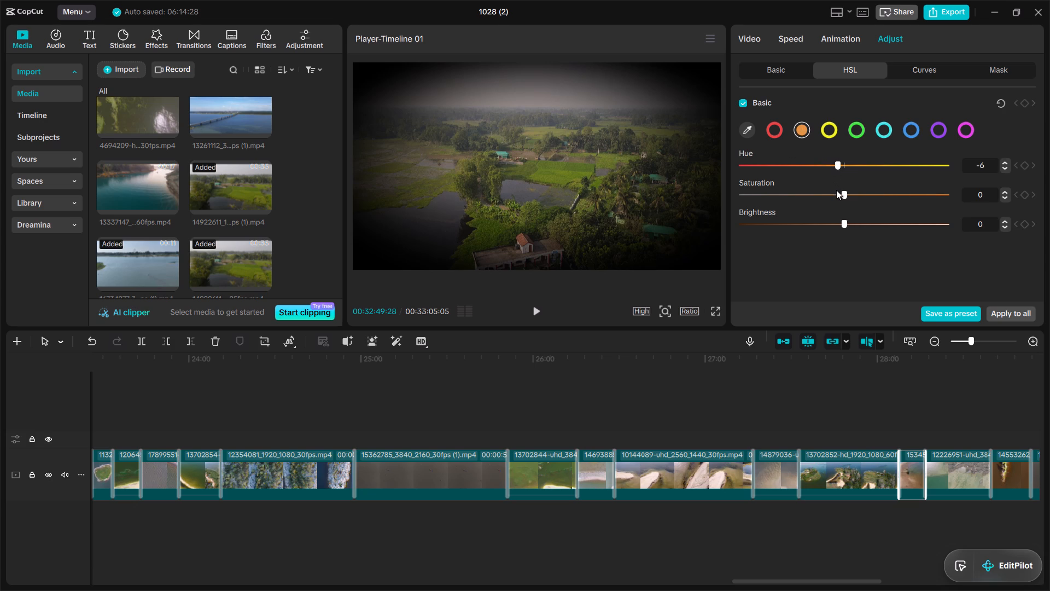
pyautogui.click(836, 190)
pyautogui.click(836, 222)
# Set the short 1534 clip's HSL yellow range to Hue -9, Saturation 10 and Brightness 9.
pyautogui.click(827, 132)
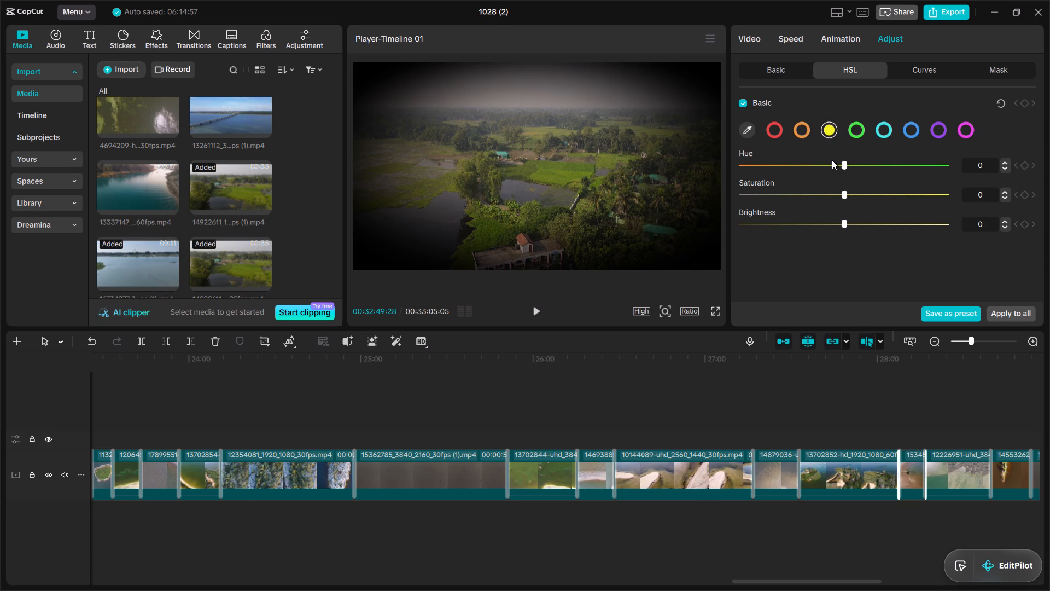
pyautogui.click(832, 162)
pyautogui.click(853, 194)
pyautogui.click(851, 223)
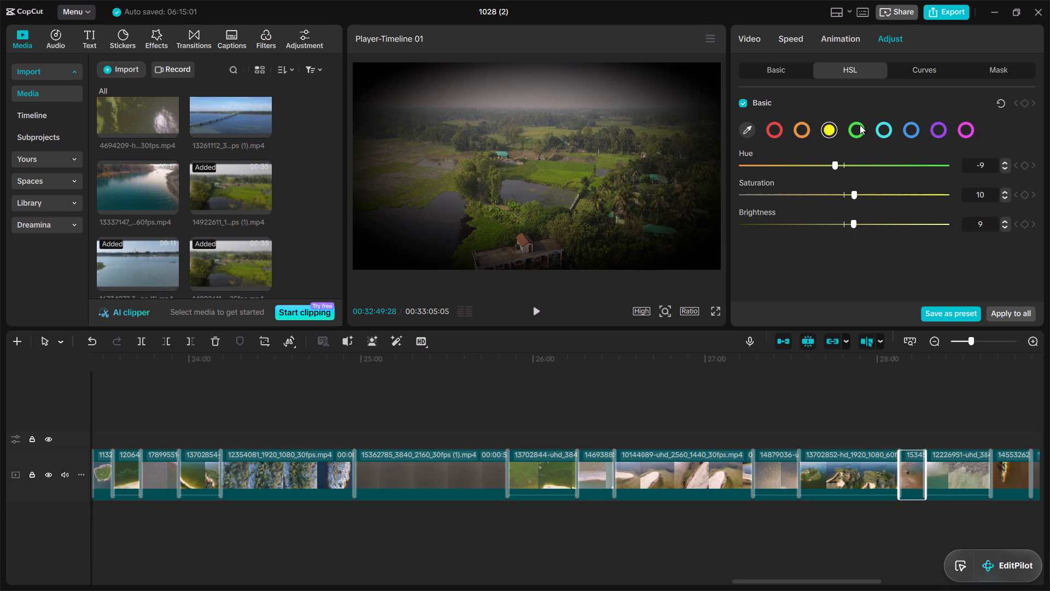
# Set the short 1534 clip's HSL green range to Hue -4, Saturation -4 and Brightness -3.
pyautogui.click(860, 125)
pyautogui.moveTo(834, 164); pyautogui.dragTo(837, 191)
pyautogui.click(837, 191)
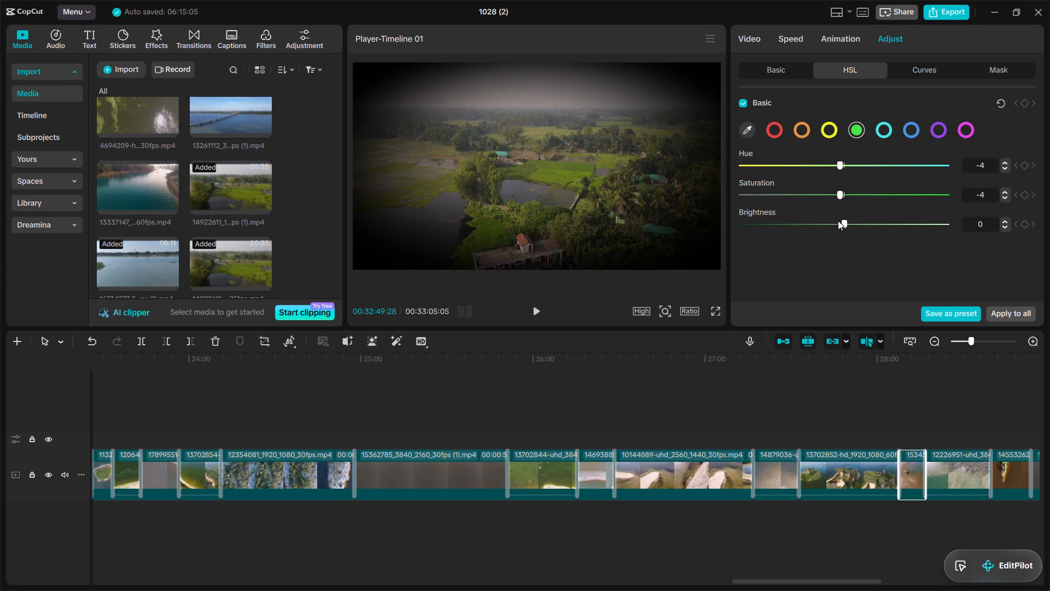
pyautogui.click(838, 224)
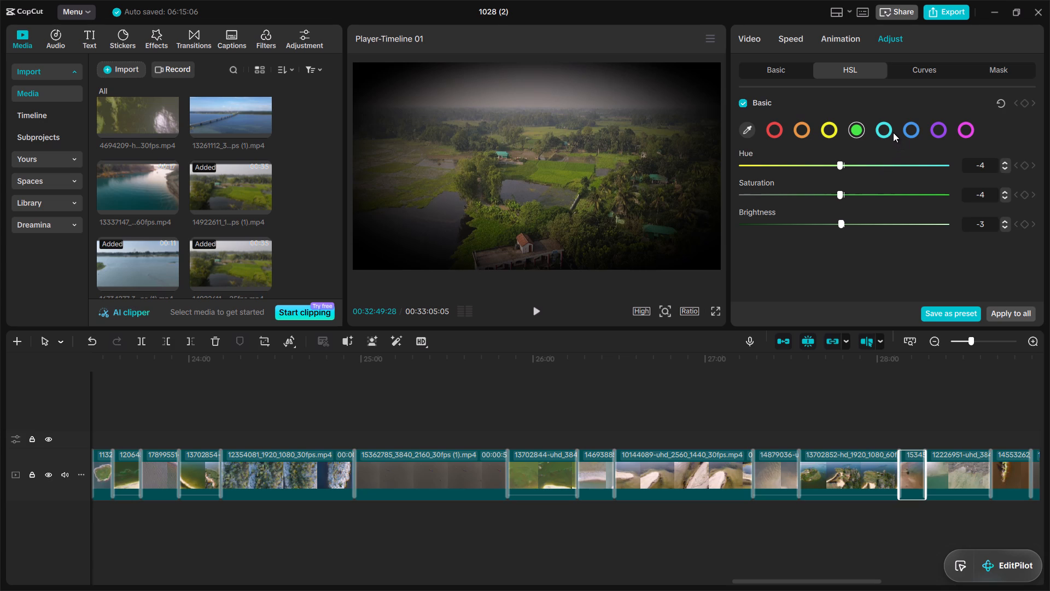
# Set the short 1534 clip's HSL cyan range to Hue 6, Saturation 6 and Brightness 7.
pyautogui.click(893, 132)
pyautogui.click(881, 128)
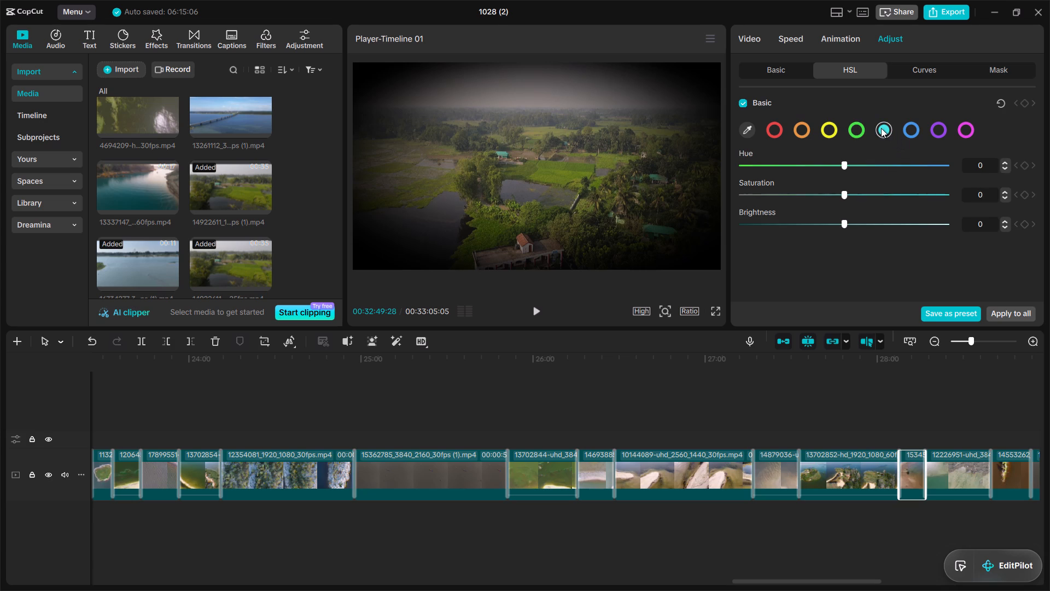
pyautogui.moveTo(854, 164); pyautogui.dragTo(848, 192)
pyautogui.click(848, 192)
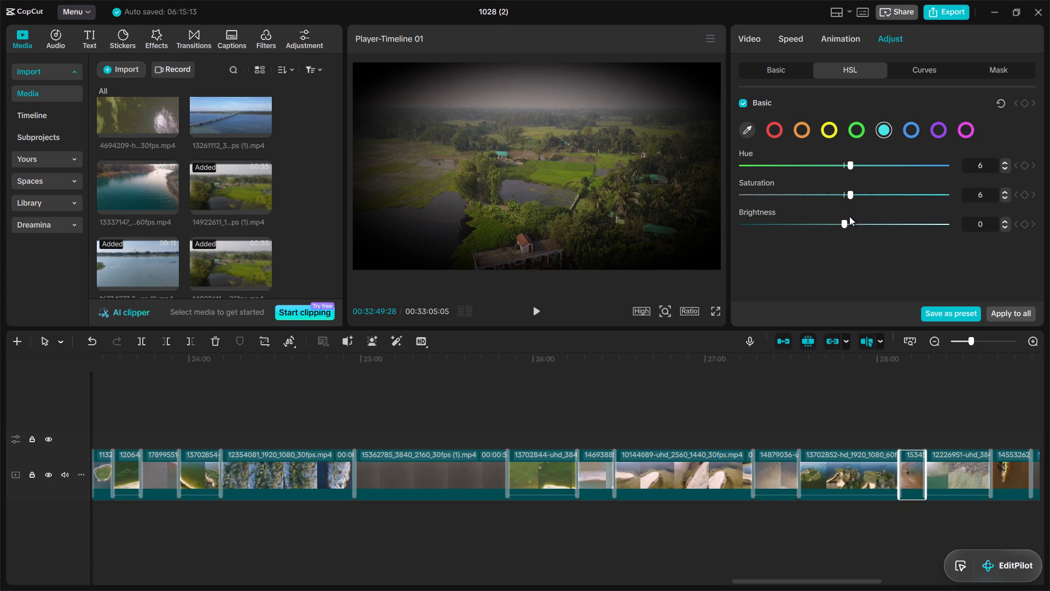
pyautogui.click(849, 217)
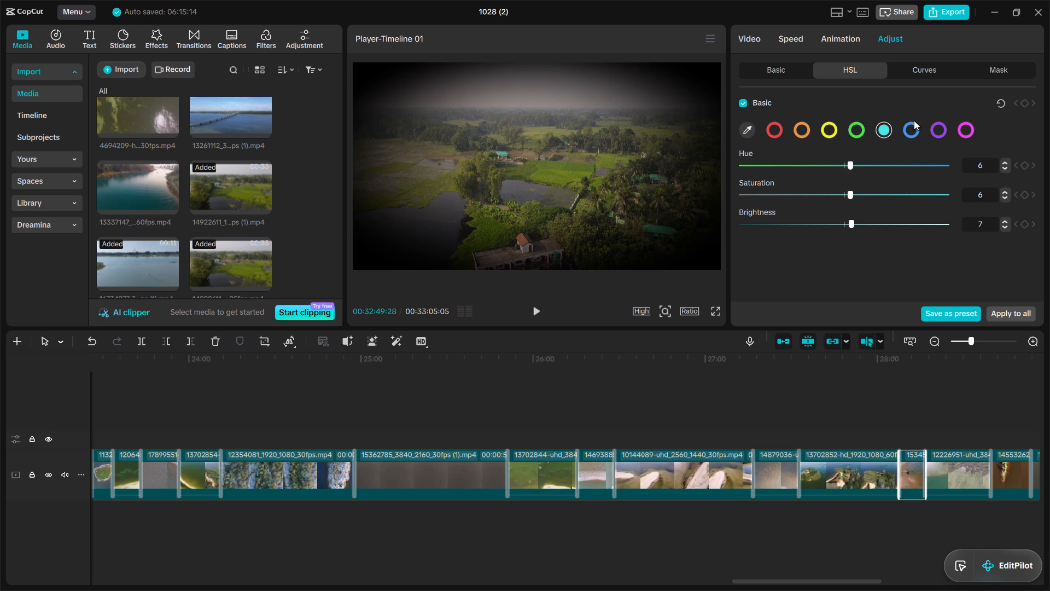
# Set the short 1534 clip's HSL blue range to Hue 12, Saturation -6 and Brightness -6.
pyautogui.click(911, 129)
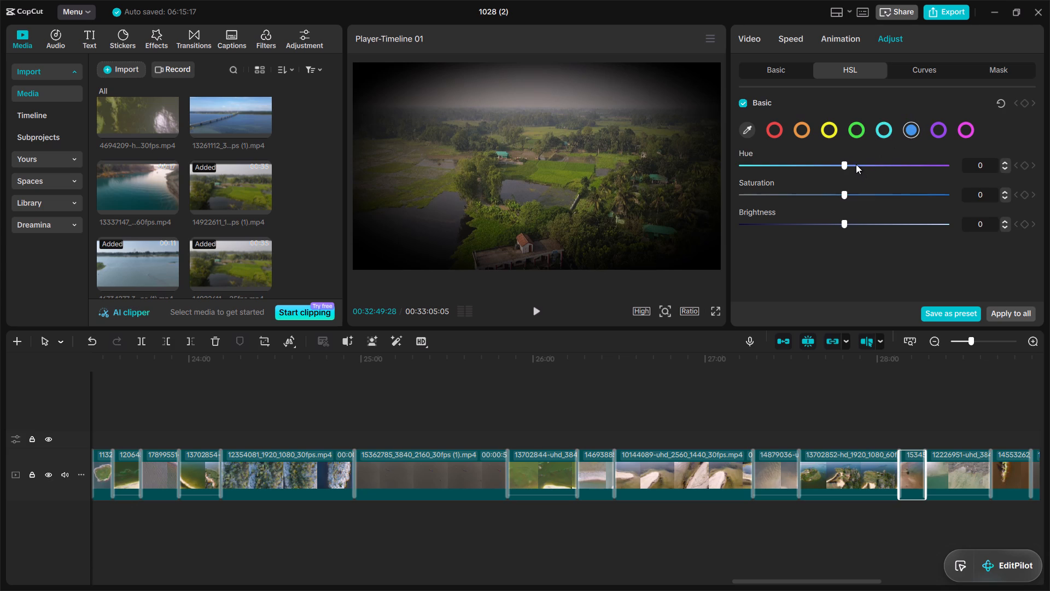
pyautogui.click(854, 163)
pyautogui.moveTo(833, 192); pyautogui.dragTo(835, 221)
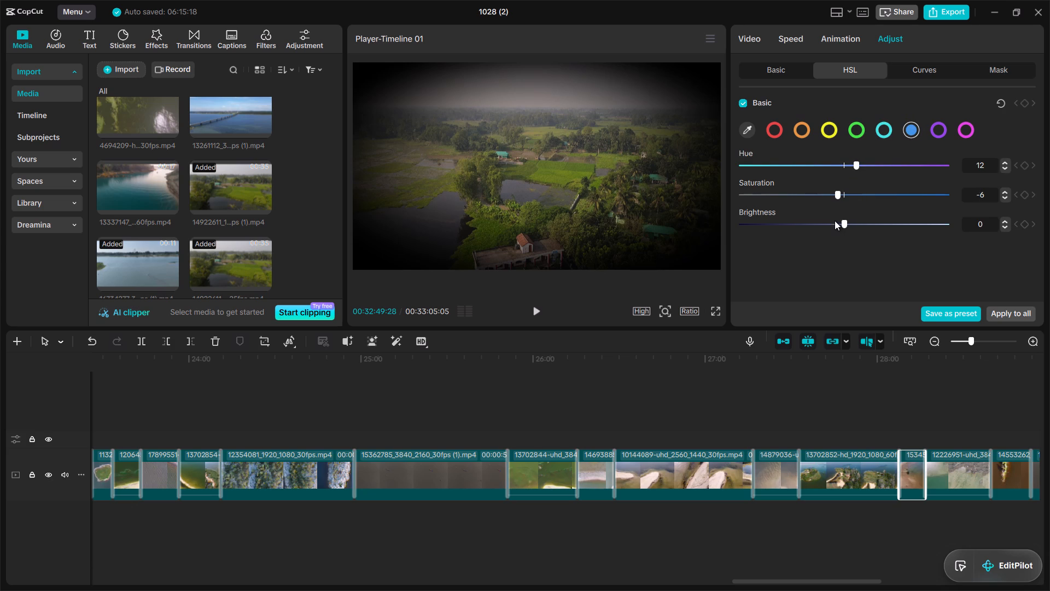
pyautogui.click(835, 221)
# Set the short 1534 clip's HSL purple range to Hue 10, Saturation -9 and Brightness -9.
pyautogui.click(941, 130)
pyautogui.moveTo(852, 164); pyautogui.dragTo(852, 189)
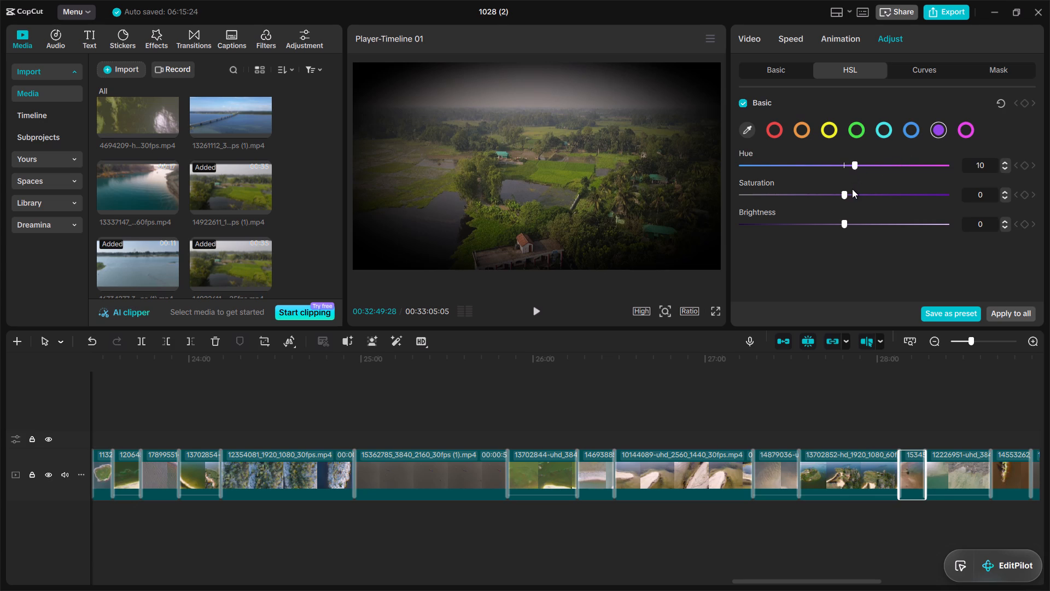
pyautogui.moveTo(852, 189); pyautogui.dragTo(852, 192)
pyautogui.moveTo(852, 192); pyautogui.dragTo(832, 222)
pyautogui.click(832, 222)
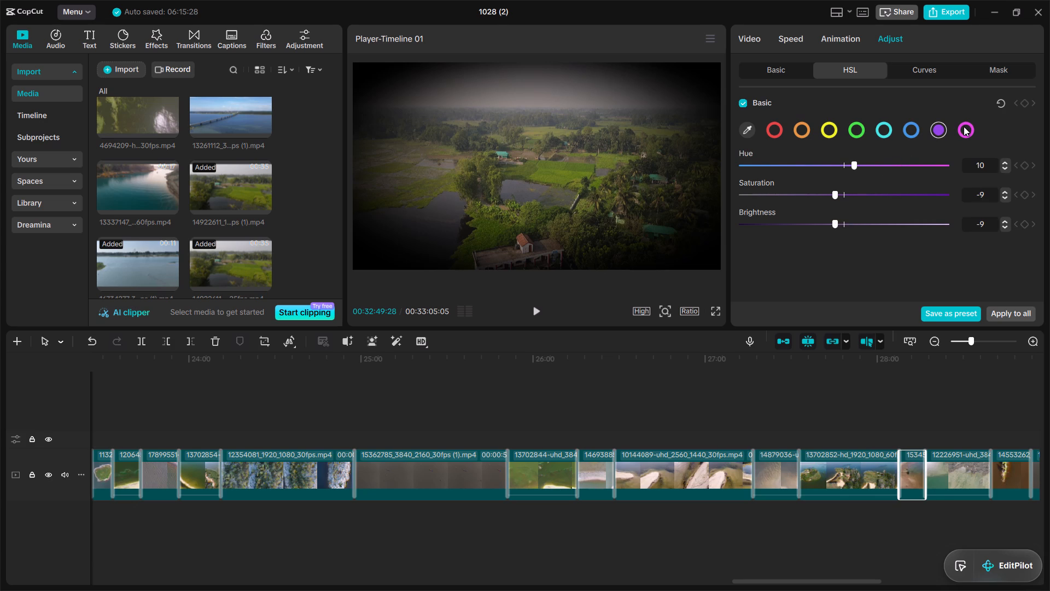
# Set the short 1534 clip's HSL magenta range to Hue 9, Saturation 9 and Brightness 9.
pyautogui.click(964, 126)
pyautogui.moveTo(855, 161); pyautogui.dragTo(851, 188)
pyautogui.click(851, 192)
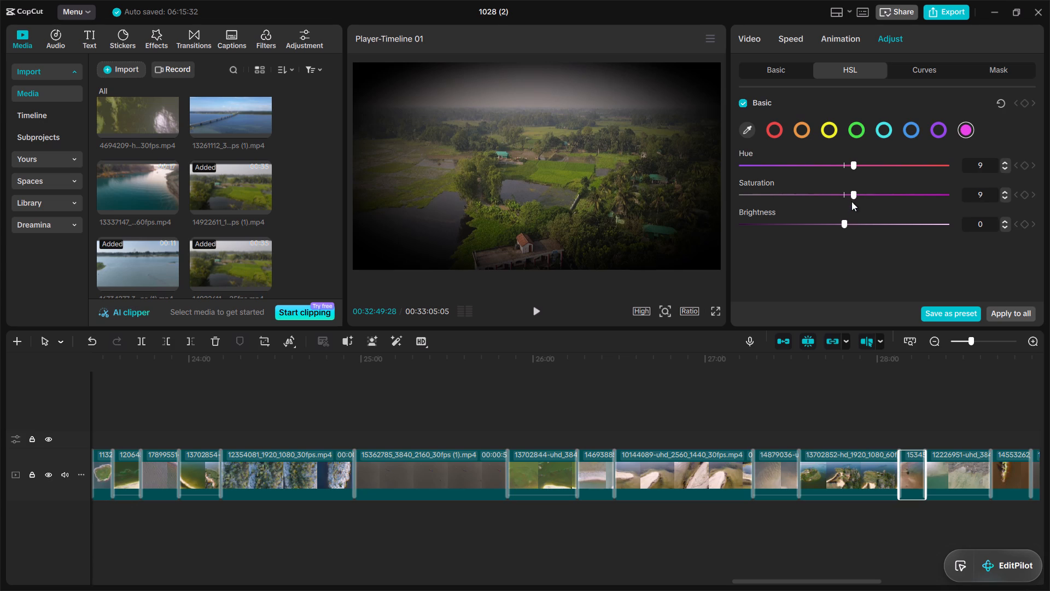
pyautogui.click(851, 218)
# Set the 13702852 clip's HSL red range to Hue 10, Saturation -7 and Brightness -4.
pyautogui.click(858, 476)
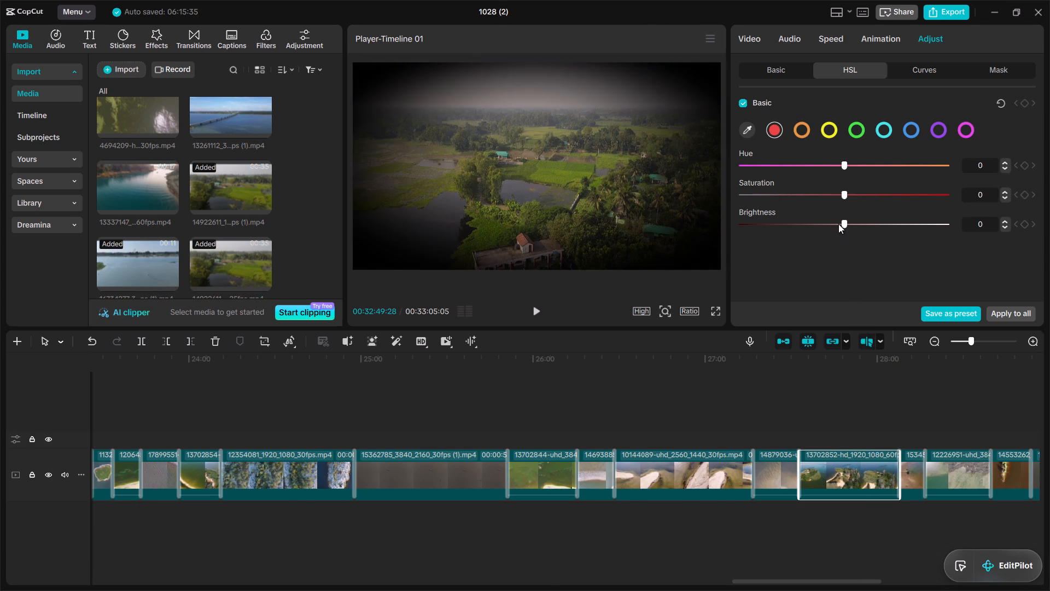
pyautogui.click(837, 222)
pyautogui.click(835, 190)
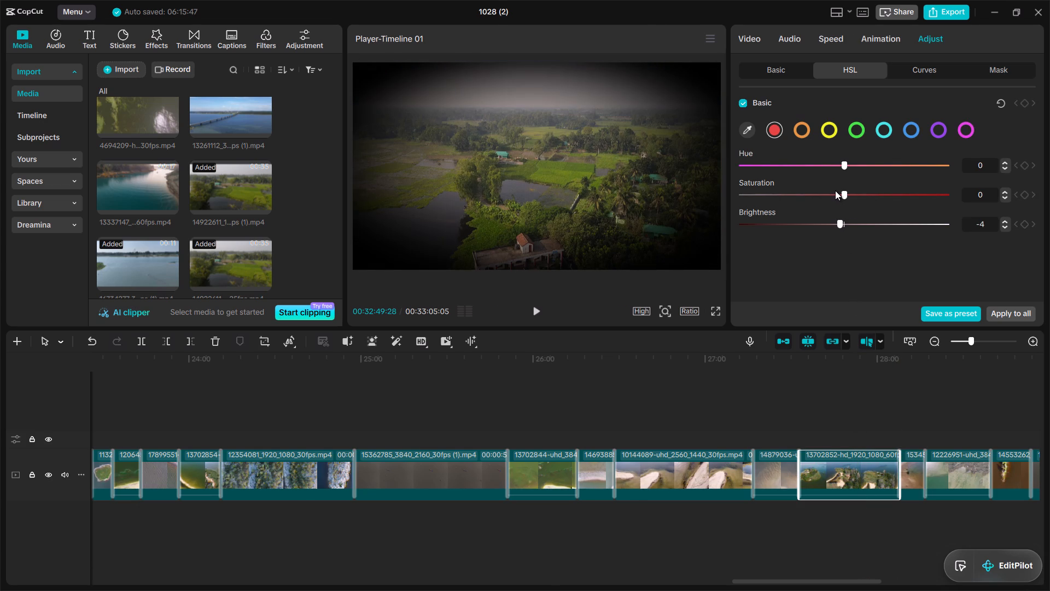
pyautogui.click(833, 190)
pyautogui.click(852, 161)
# Set the 13702852 clip's HSL orange range to Hue -8, Saturation -7 and Brightness -7.
pyautogui.click(806, 130)
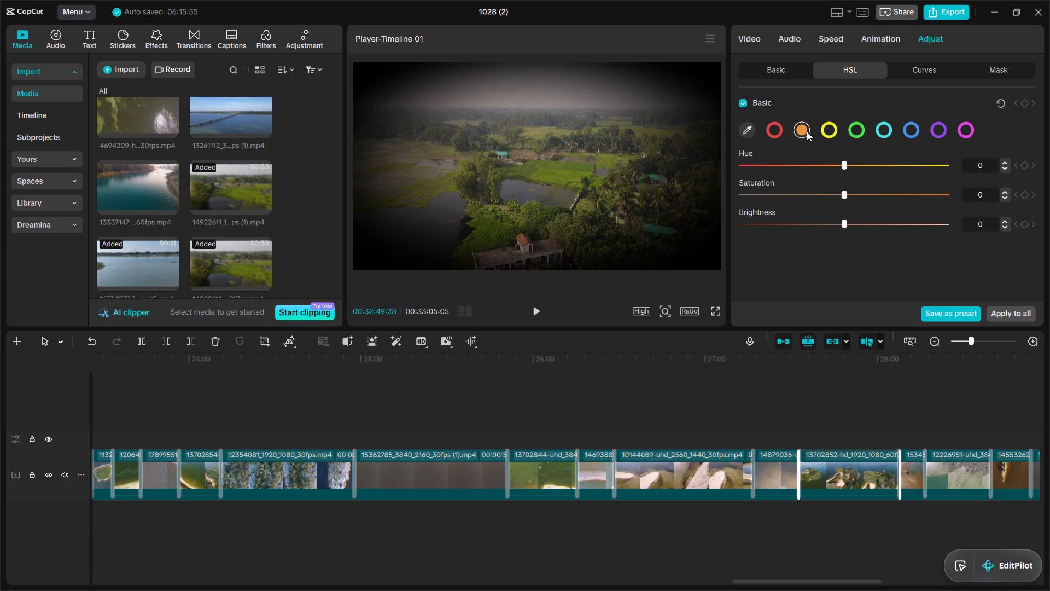
pyautogui.click(833, 165)
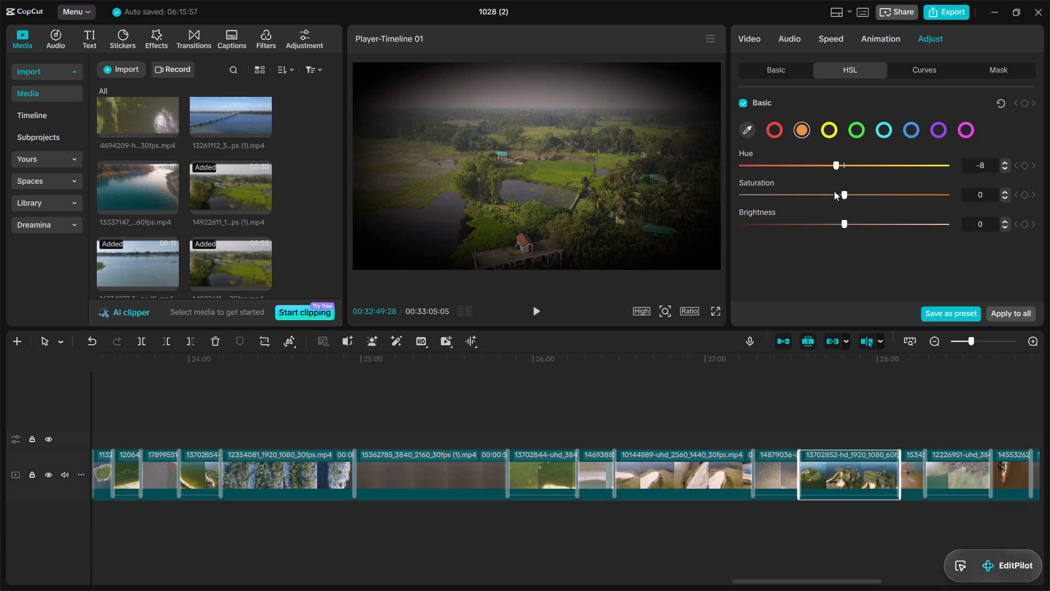
pyautogui.click(834, 191)
pyautogui.click(834, 219)
# Set the 13702852 clip's HSL yellow range to Hue -4, Saturation -4 and Brightness -5.
pyautogui.click(832, 126)
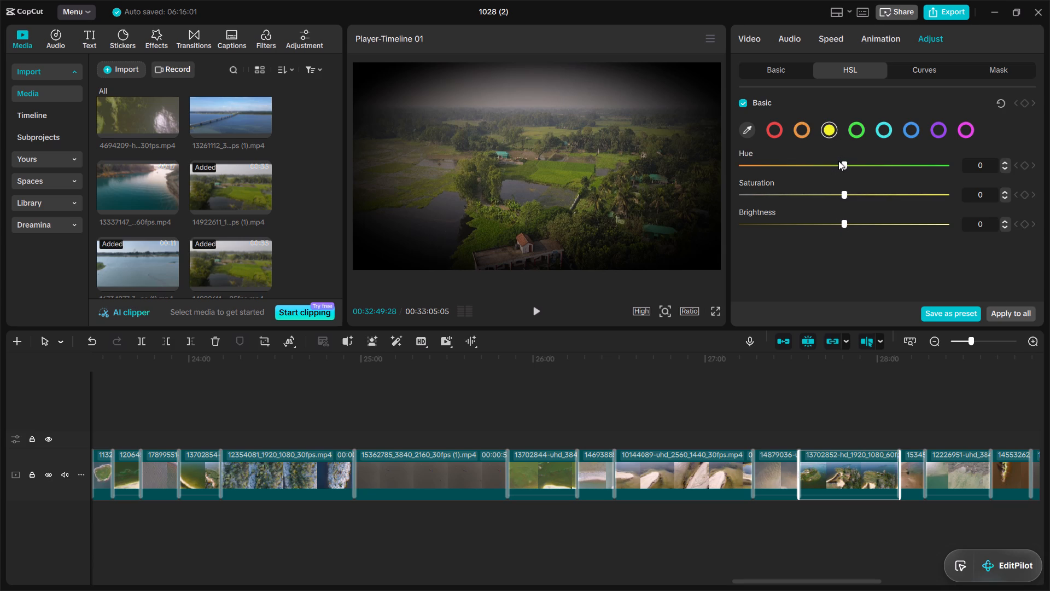
pyautogui.click(838, 161)
pyautogui.click(837, 161)
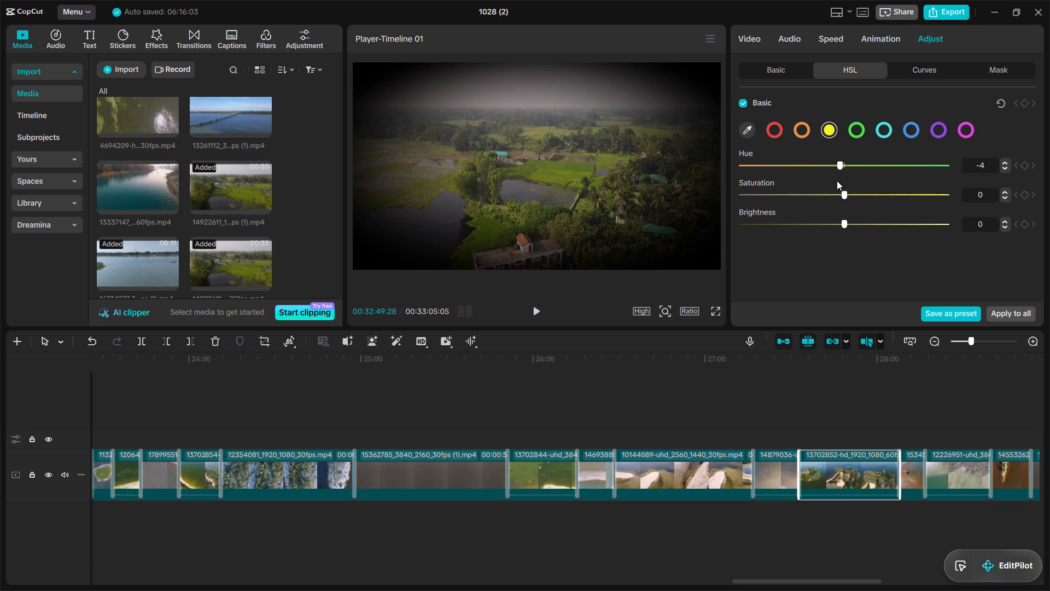
pyautogui.click(837, 188)
pyautogui.click(836, 222)
# Set the 13702852 clip's HSL green range to Hue 8, Saturation 8 and Brightness 8.
pyautogui.click(854, 118)
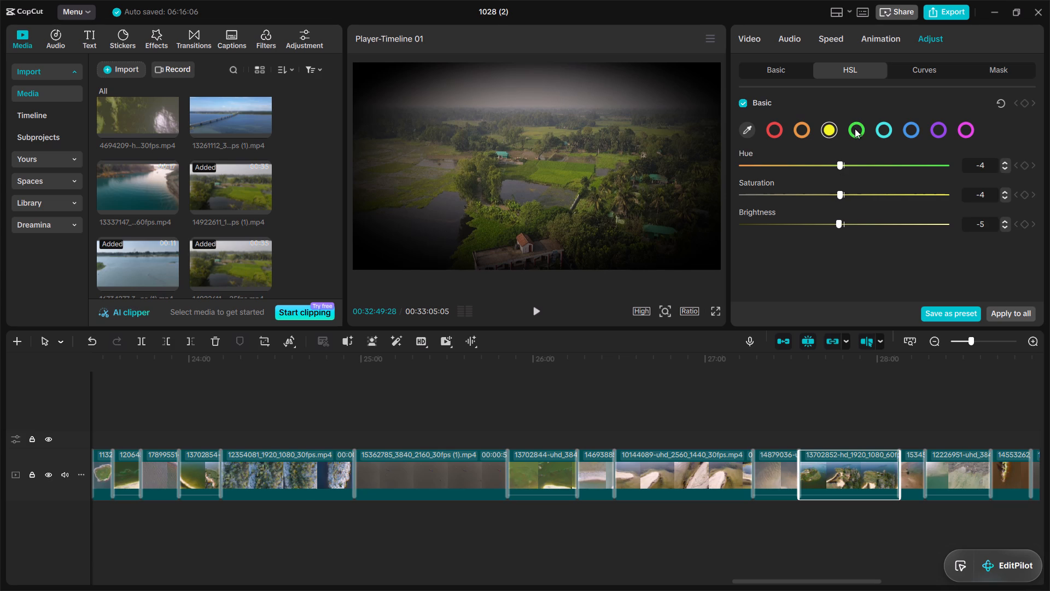
pyautogui.click(855, 129)
pyautogui.moveTo(850, 163); pyautogui.dragTo(850, 177)
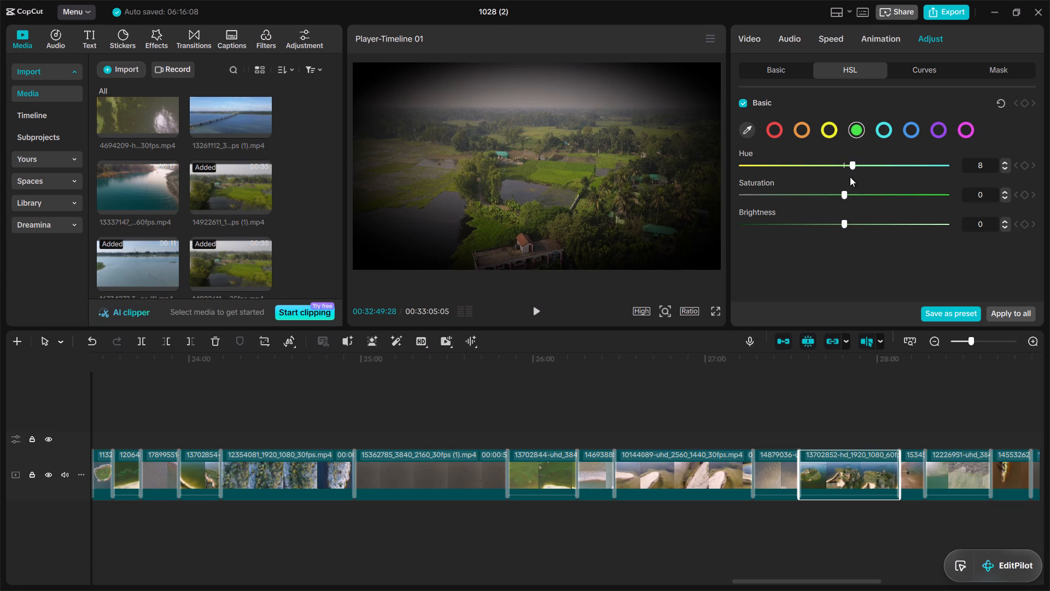
pyautogui.moveTo(850, 177); pyautogui.dragTo(850, 190)
pyautogui.click(850, 190)
pyautogui.click(850, 221)
# Set the 13702852 clip's HSL cyan range to Hue 10 and Saturation 9, and raise its Brightness slightly.
pyautogui.click(881, 128)
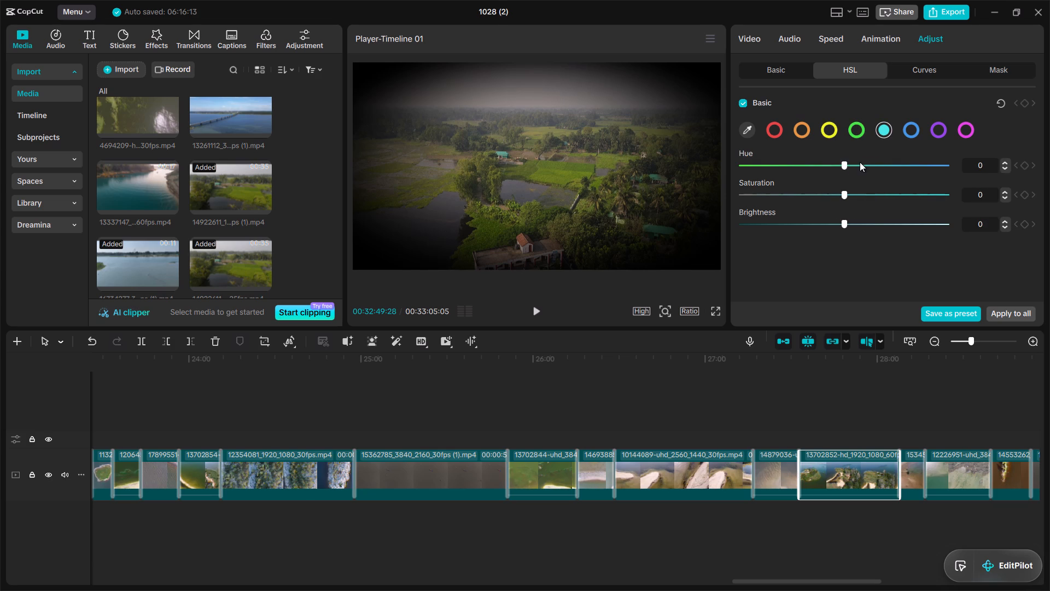
pyautogui.moveTo(854, 161); pyautogui.dragTo(853, 186)
pyautogui.click(853, 186)
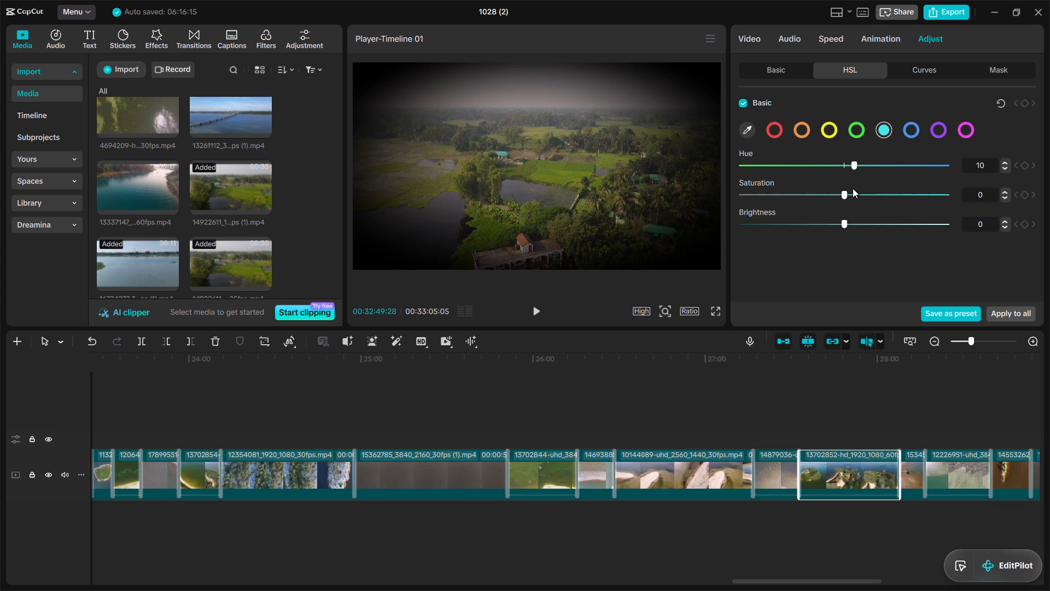
pyautogui.click(851, 190)
pyautogui.click(850, 221)
# Set the 13702852 clip's HSL blue range to Hue 10, Saturation 9 and Brightness 9.
pyautogui.click(908, 133)
pyautogui.click(852, 161)
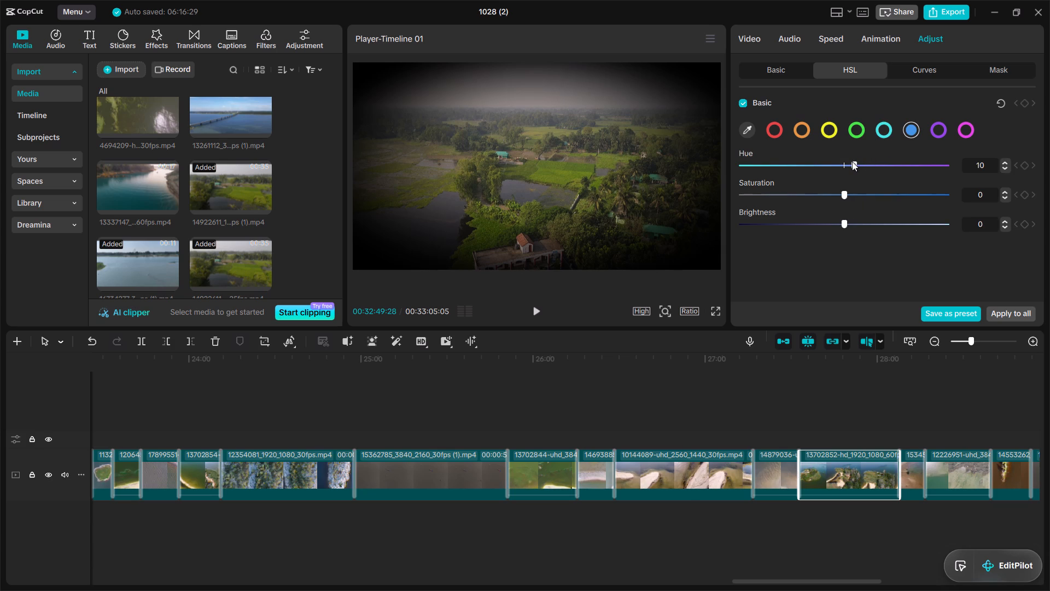
pyautogui.click(851, 190)
pyautogui.click(851, 217)
# Set the 13702852 clip's HSL purple range to Hue 9, Saturation 9 and Brightness 9.
pyautogui.click(940, 129)
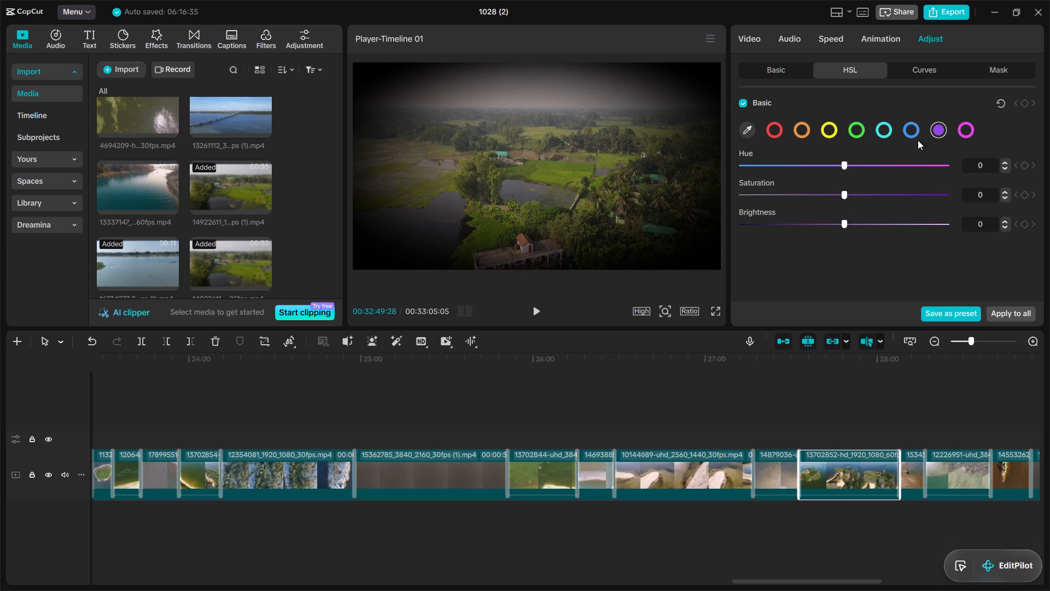
pyautogui.moveTo(855, 163); pyautogui.dragTo(854, 183)
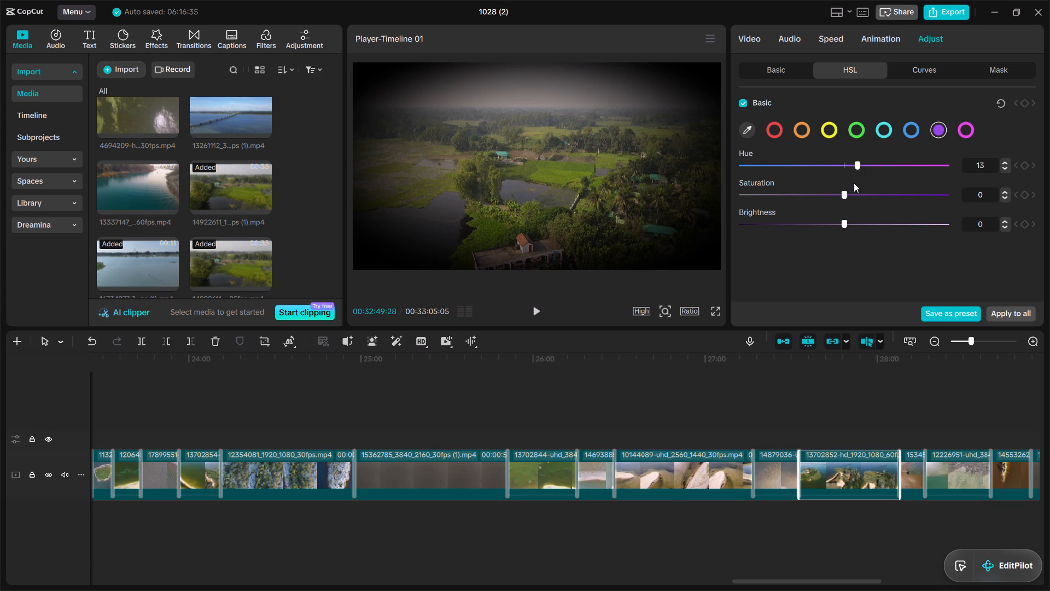
pyautogui.moveTo(854, 183); pyautogui.dragTo(851, 190)
pyautogui.click(851, 190)
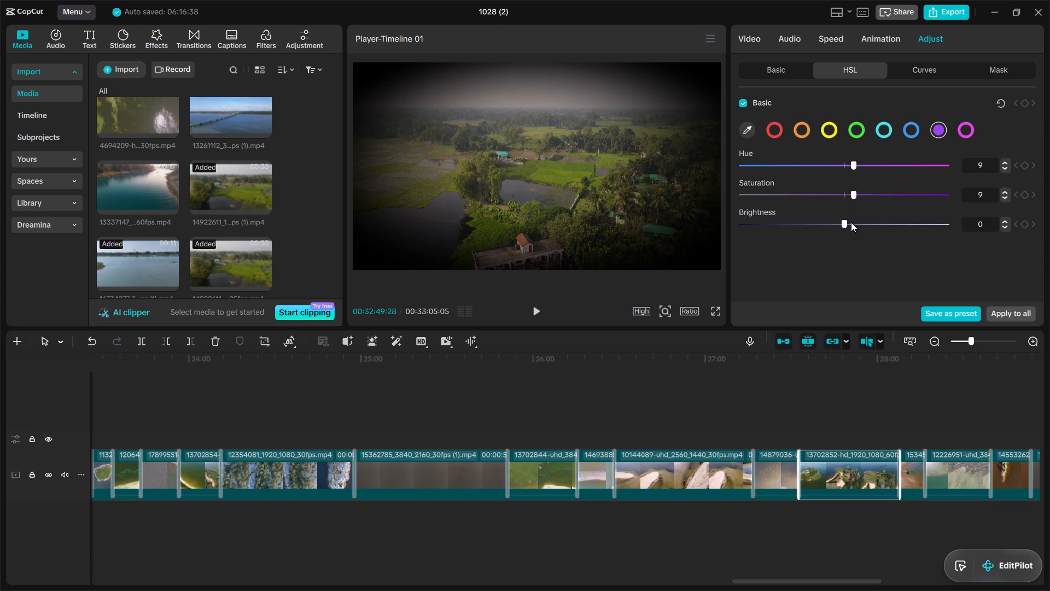
pyautogui.click(851, 222)
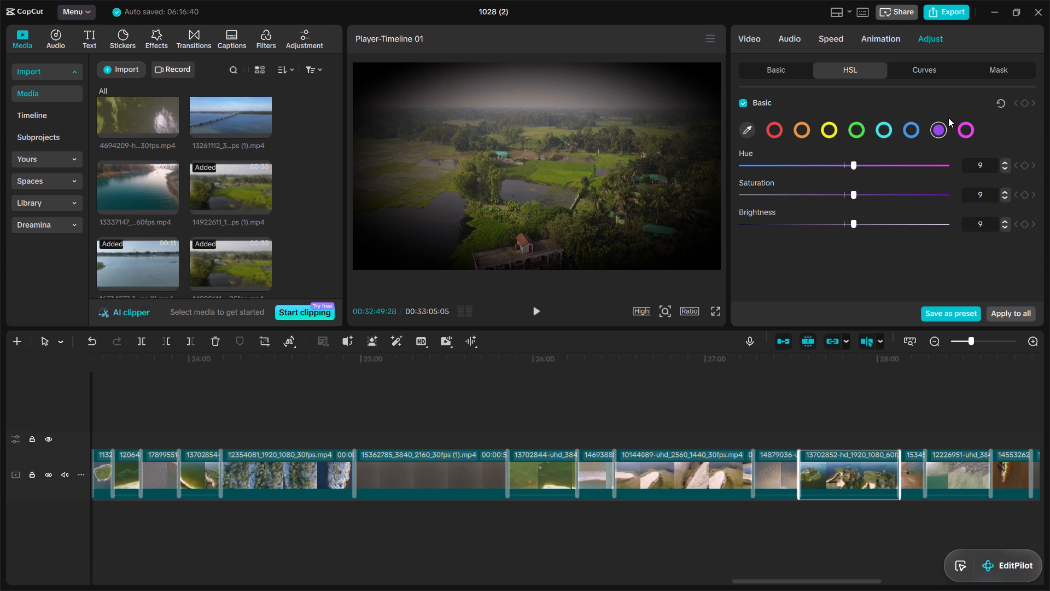
# Set the 13702852 clip's HSL magenta range to Hue 12, Saturation 11 and Brightness 11.
pyautogui.click(958, 122)
pyautogui.click(965, 126)
pyautogui.click(855, 160)
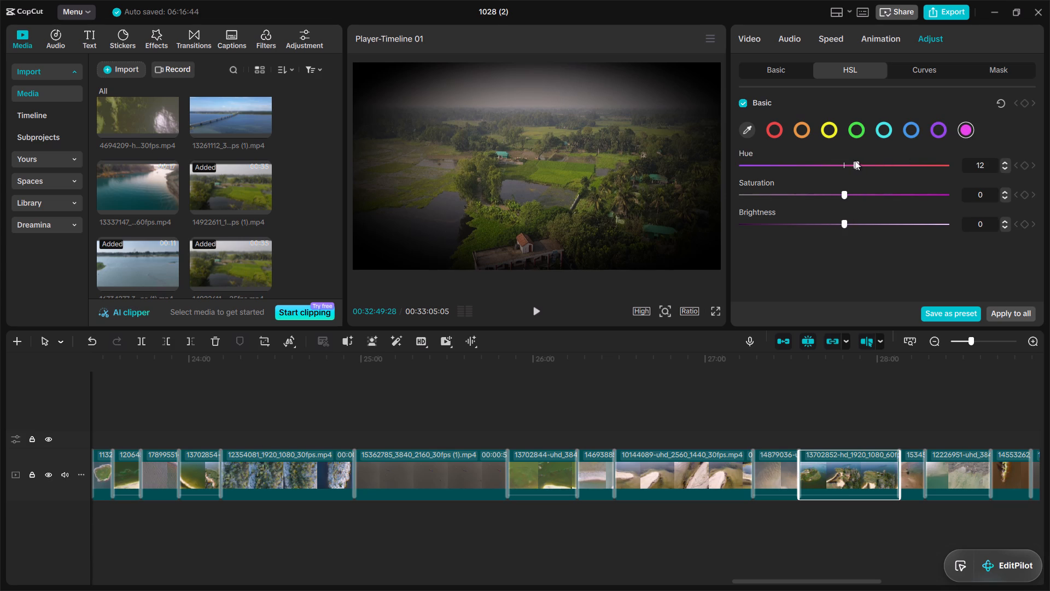
pyautogui.click(853, 191)
pyautogui.click(854, 220)
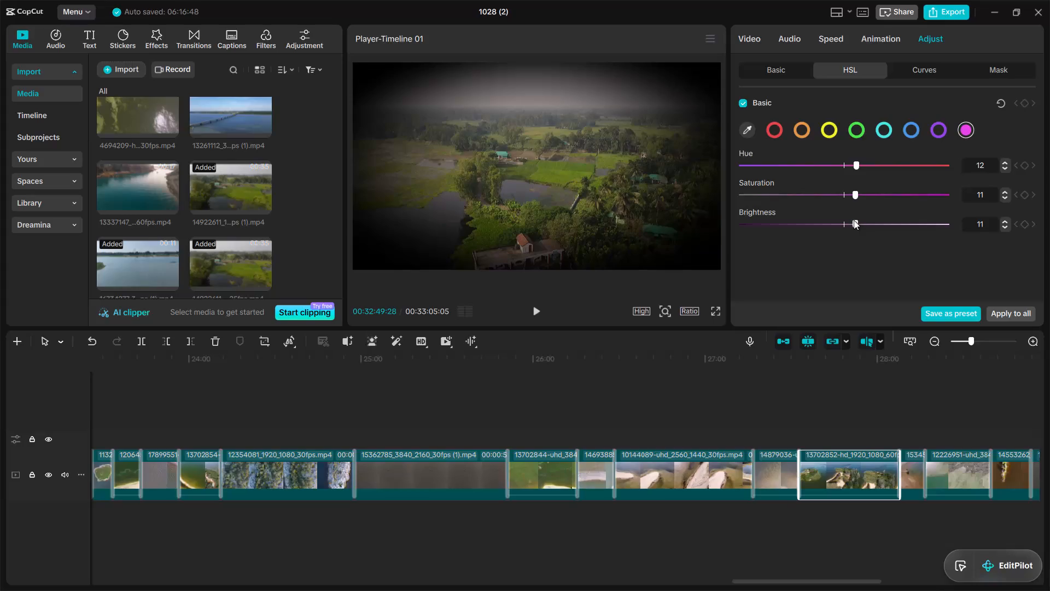
# Set the 14879036 clip's HSL red range to Hue -12, Saturation -6 and Brightness -6.
pyautogui.click(776, 464)
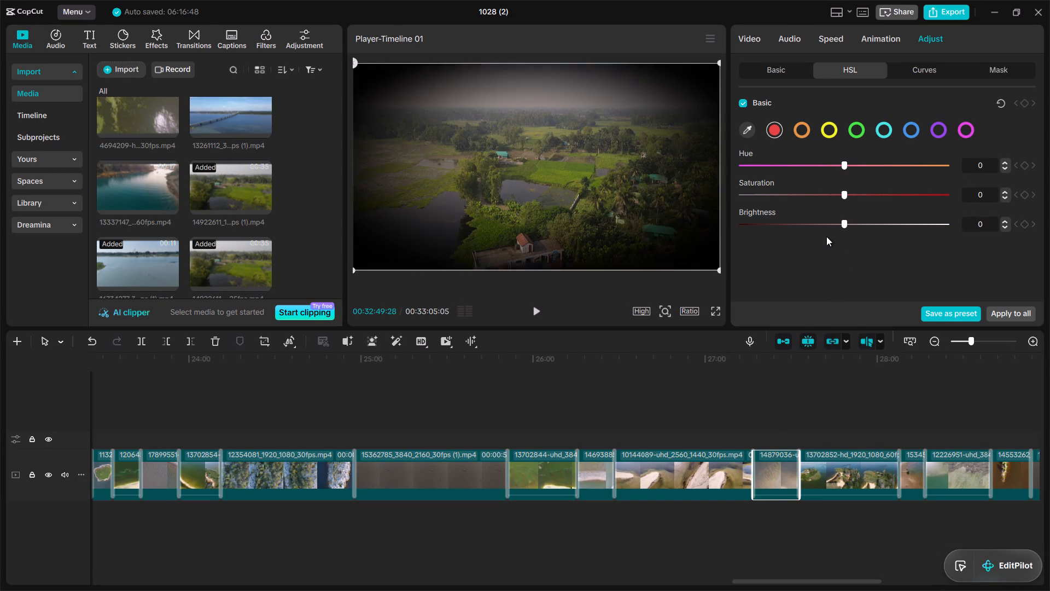
pyautogui.click(835, 221)
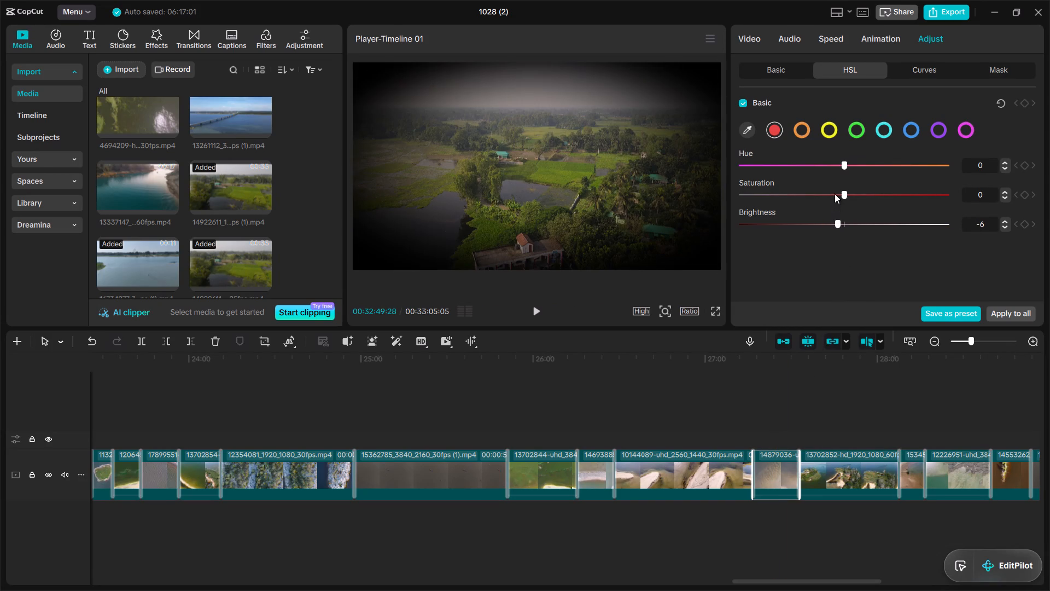
pyautogui.click(835, 194)
pyautogui.click(829, 160)
# Set the 14879036 clip's HSL orange range to Hue -12, Saturation -9 and Brightness 7.
pyautogui.click(803, 134)
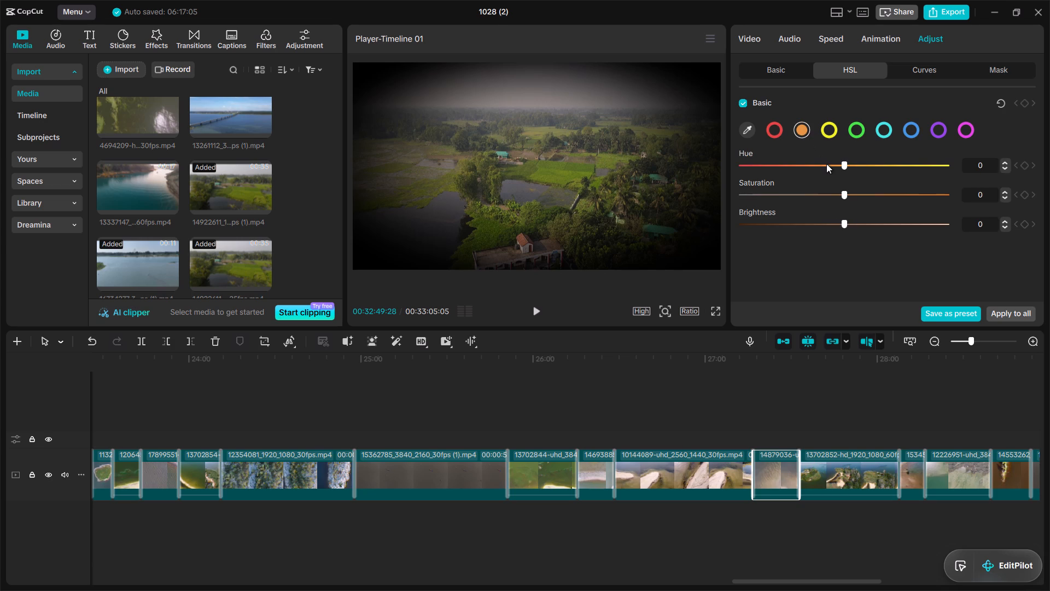
pyautogui.click(829, 164)
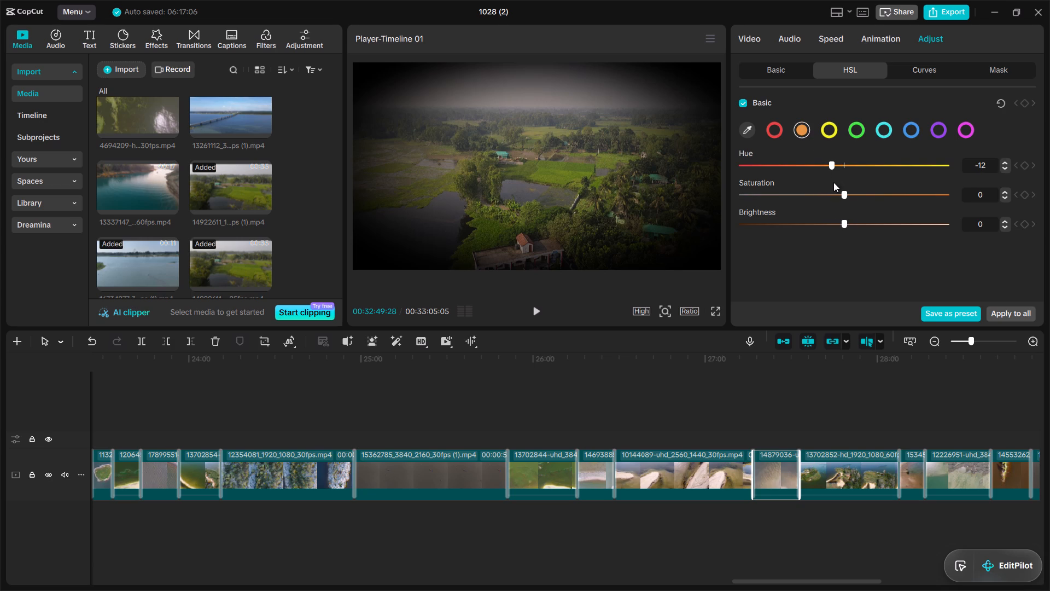
pyautogui.click(832, 193)
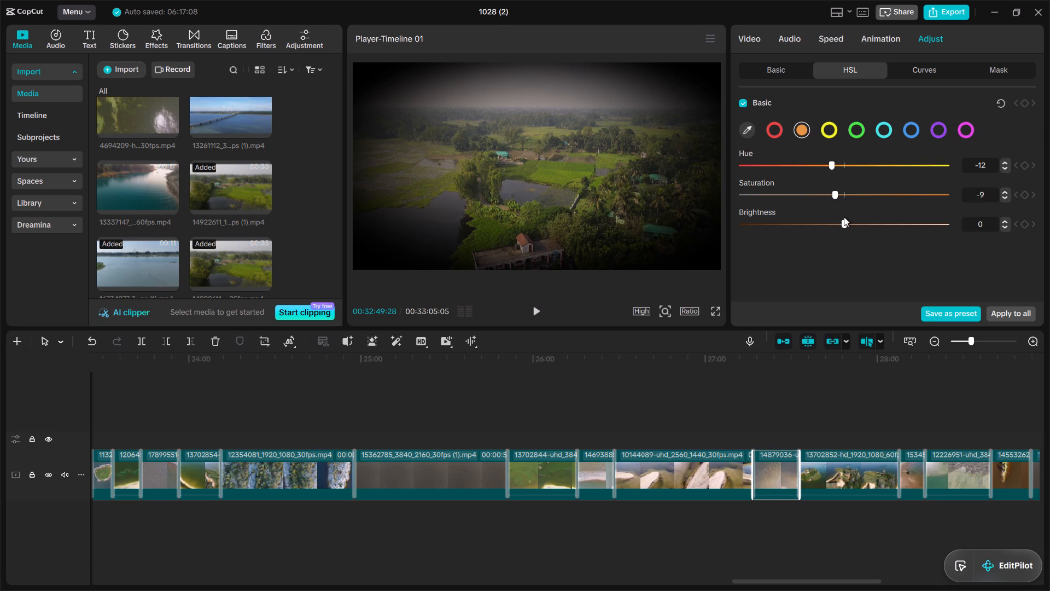
pyautogui.click(849, 221)
# Set the 14879036 clip's HSL yellow range to Hue -7, Saturation -7 and Brightness 8.
pyautogui.click(831, 131)
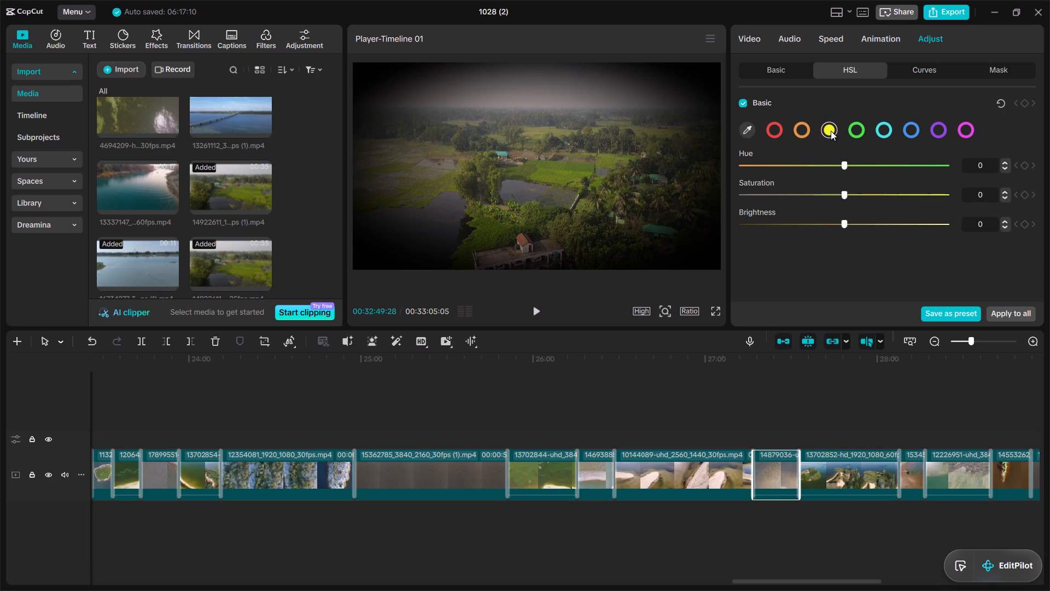
pyautogui.click(834, 161)
pyautogui.click(834, 192)
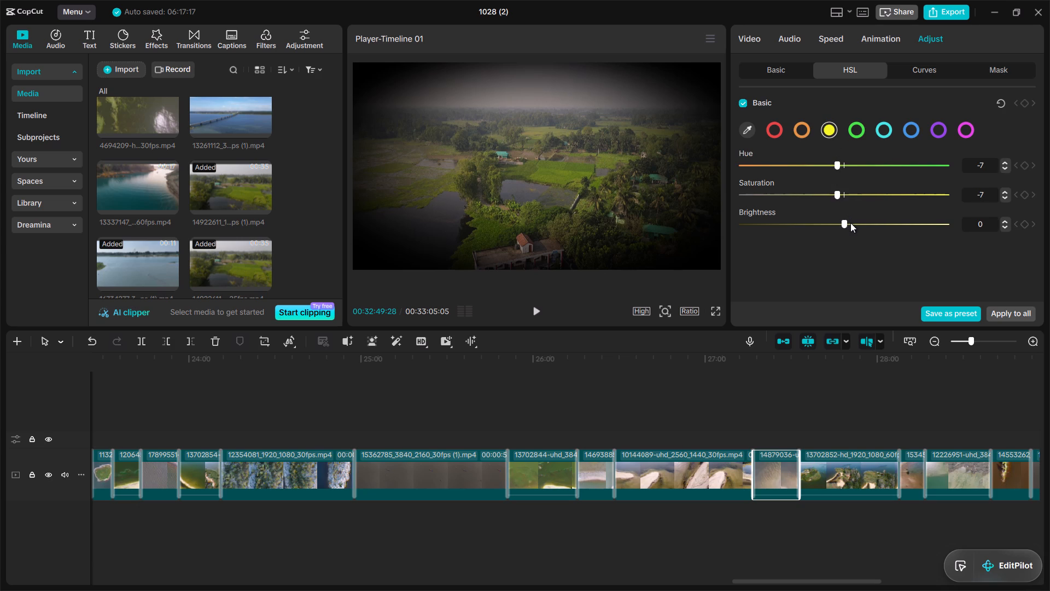
pyautogui.click(850, 223)
# Set the 14879036 clip's HSL green range to Hue 8, Saturation 8 and Brightness 10.
pyautogui.click(847, 134)
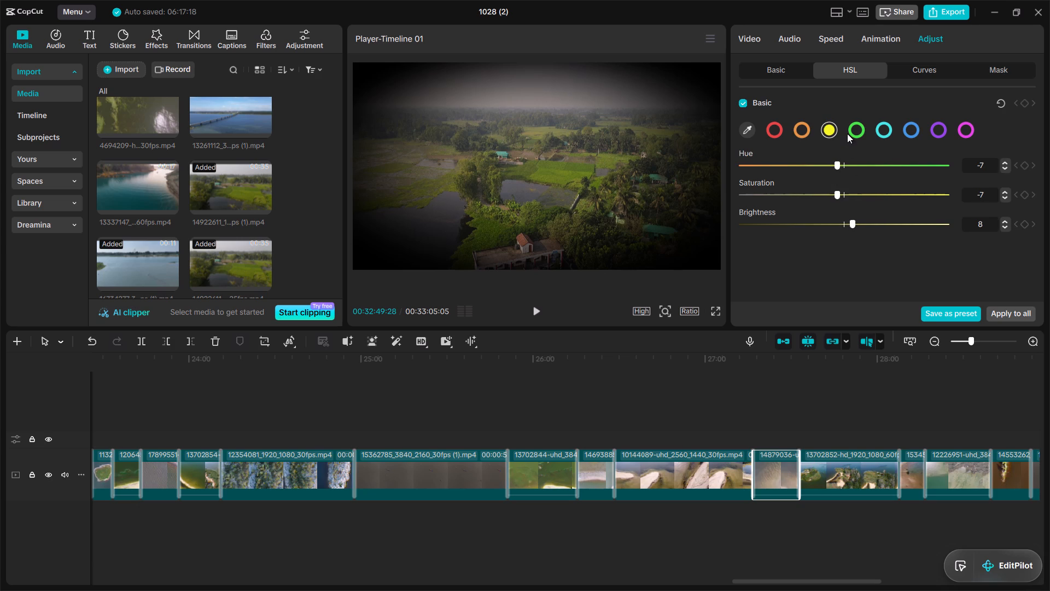
pyautogui.click(853, 129)
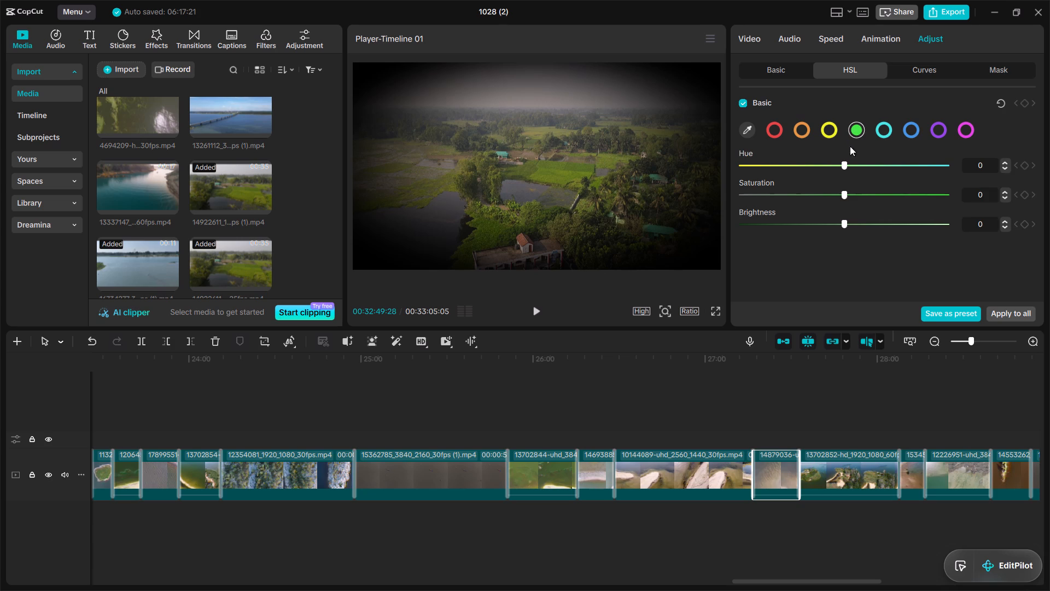
pyautogui.moveTo(849, 161); pyautogui.dragTo(850, 192)
pyautogui.click(850, 192)
pyautogui.click(853, 221)
# Set the 14879036 clip's HSL cyan range to Hue 9, Saturation 10 and Brightness 9.
pyautogui.click(882, 134)
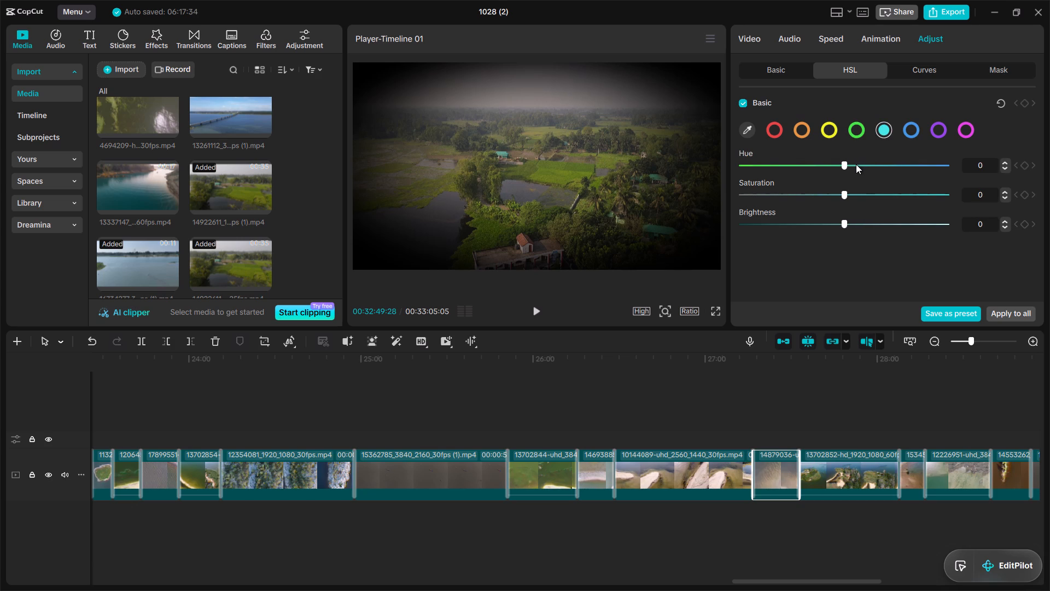
pyautogui.click(851, 161)
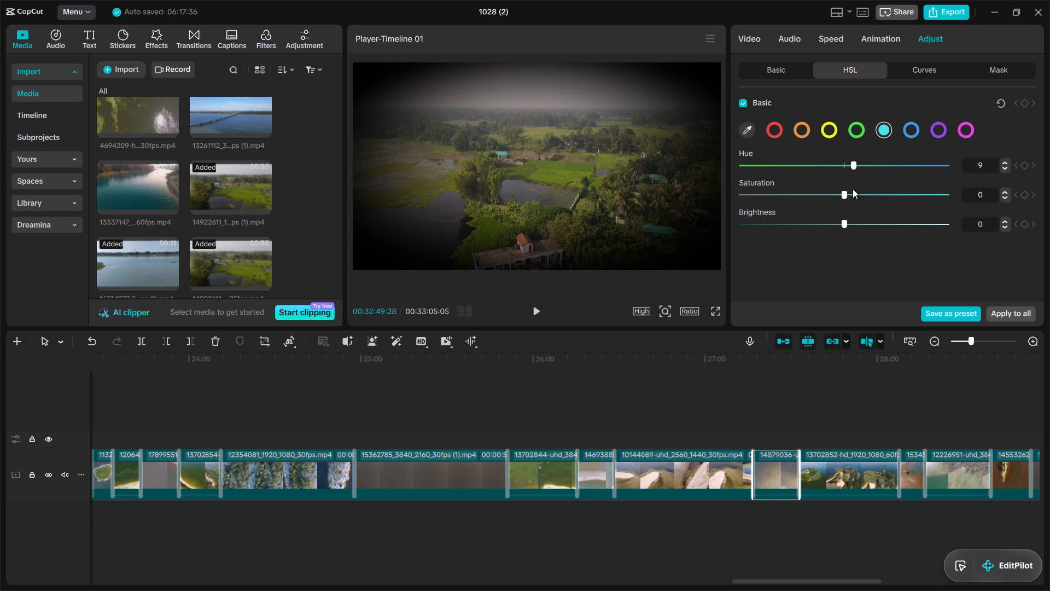
pyautogui.click(852, 190)
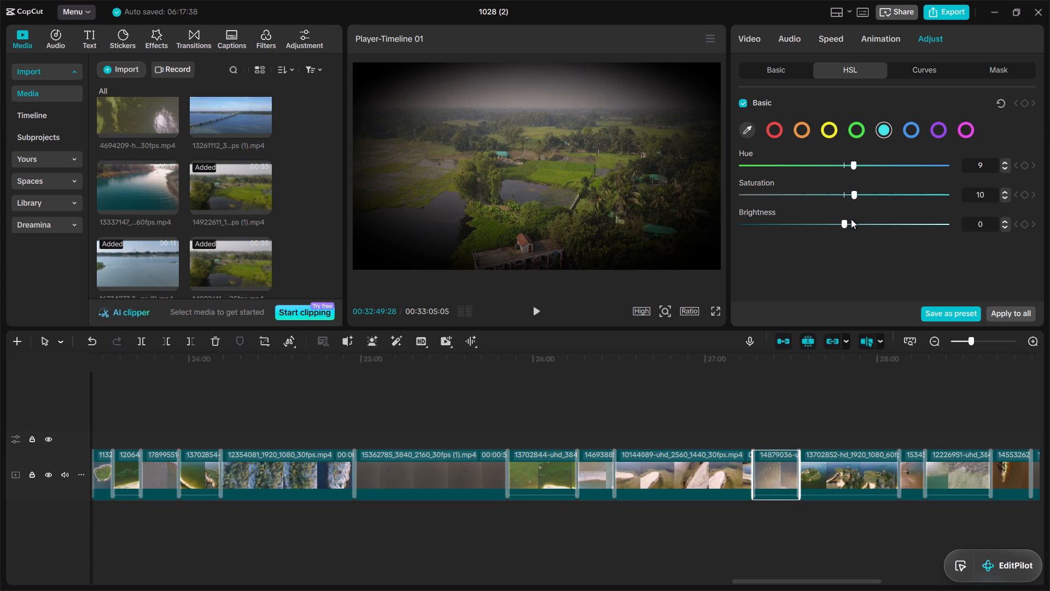
pyautogui.click(851, 219)
# Set the 14879036 clip's HSL blue range to Hue 10, Saturation 10 and Brightness 9.
pyautogui.click(913, 123)
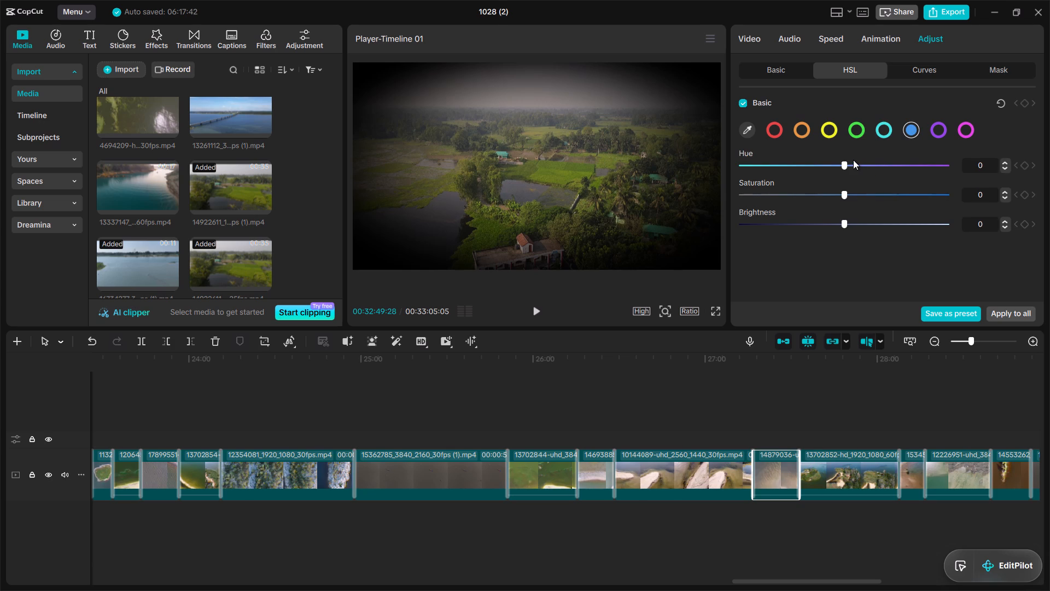
pyautogui.click(852, 160)
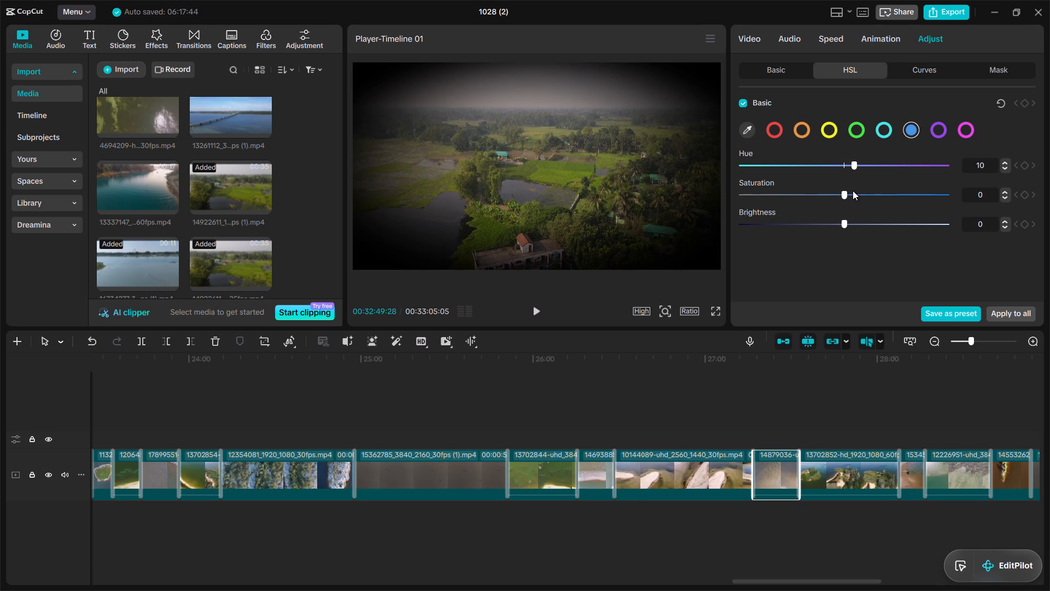
pyautogui.click(853, 190)
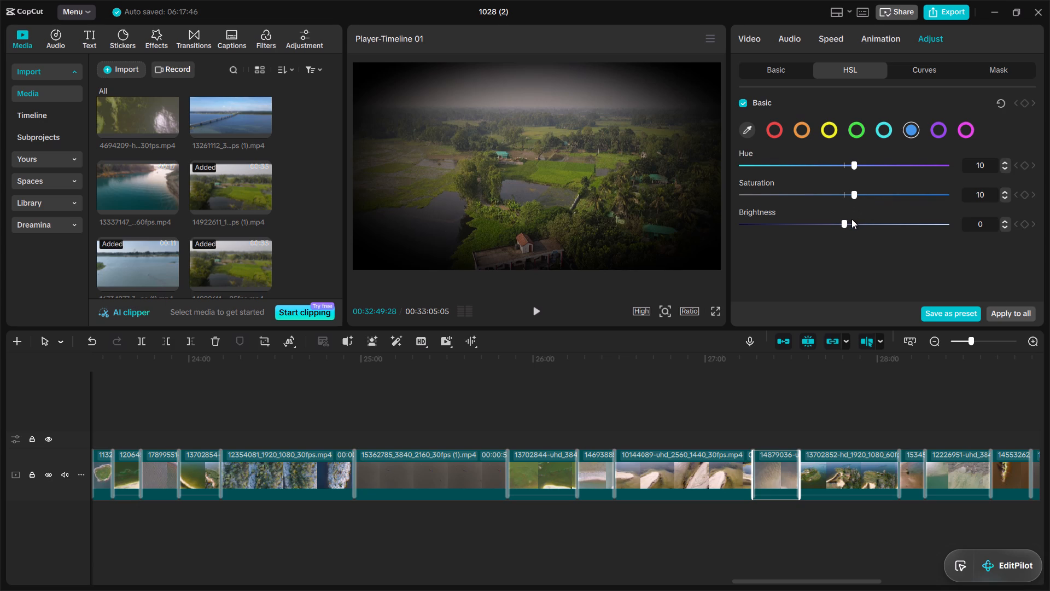
pyautogui.click(851, 219)
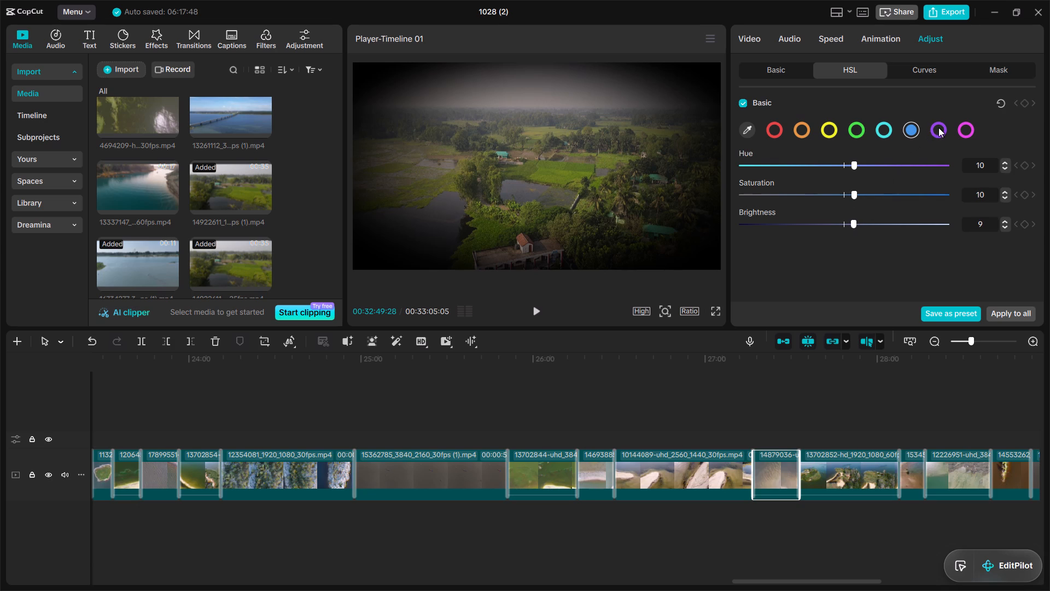
# Set the 14879036 clip's HSL purple range to Hue 14, Saturation 14 and Brightness 7.
pyautogui.click(938, 128)
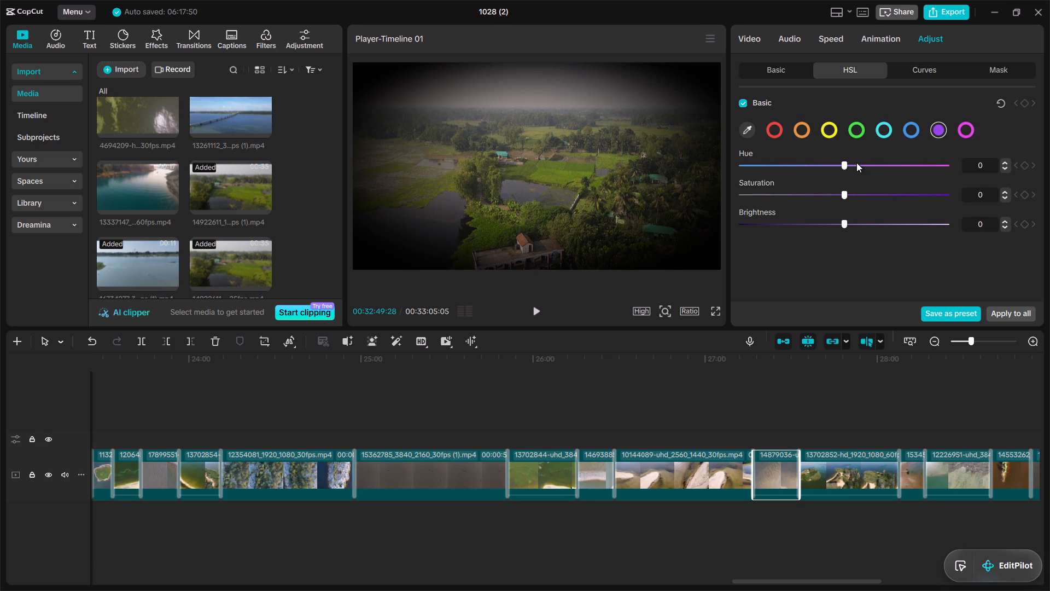
pyautogui.click(856, 163)
pyautogui.click(856, 193)
pyautogui.click(849, 224)
# Set the 14879036 clip's HSL magenta range to Hue 16, Saturation 12 and Brightness 11.
pyautogui.click(956, 125)
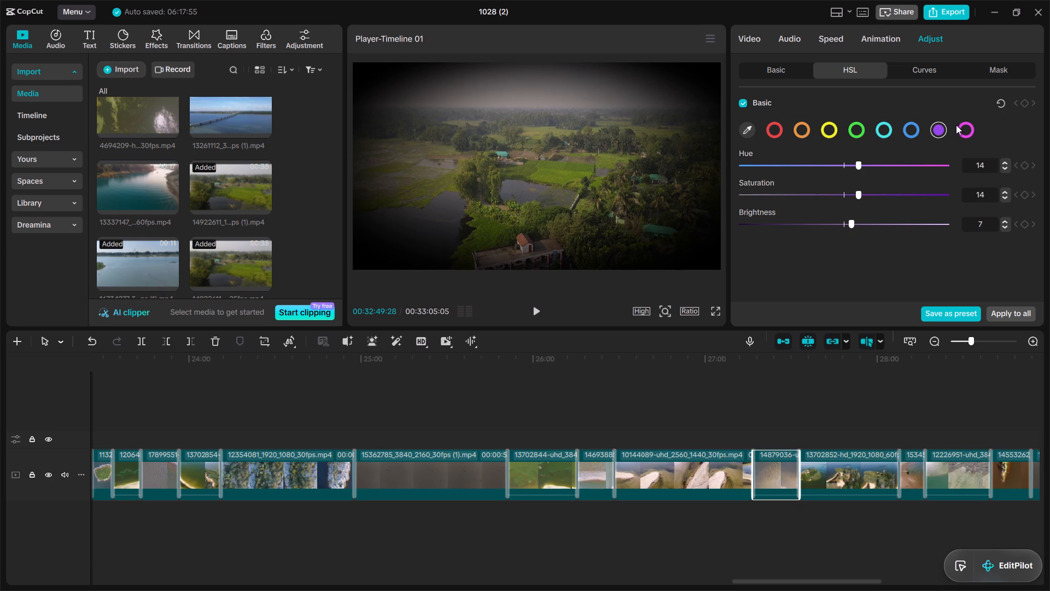
pyautogui.click(967, 126)
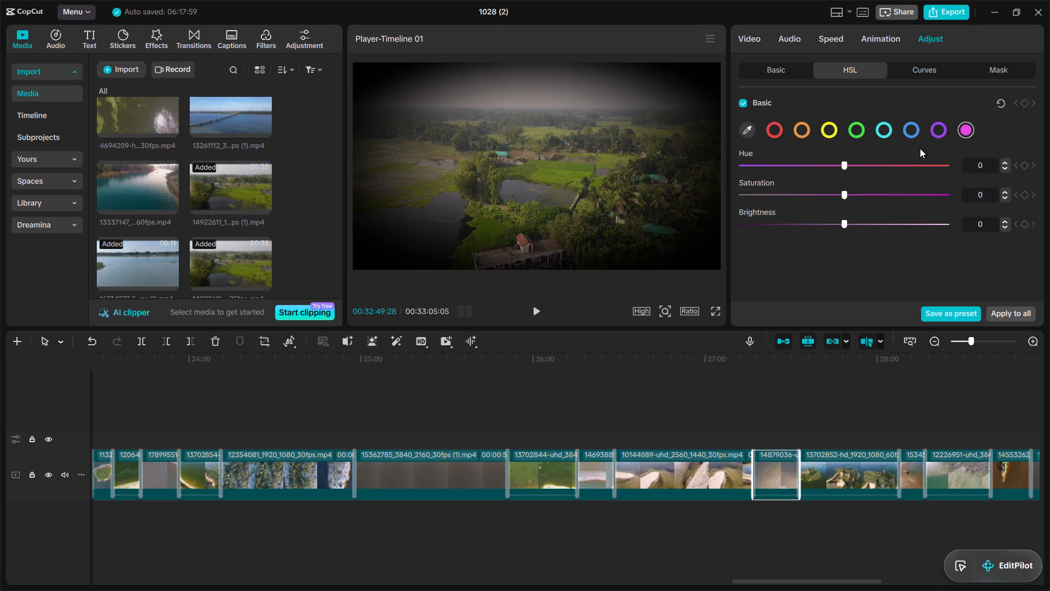
pyautogui.click(858, 164)
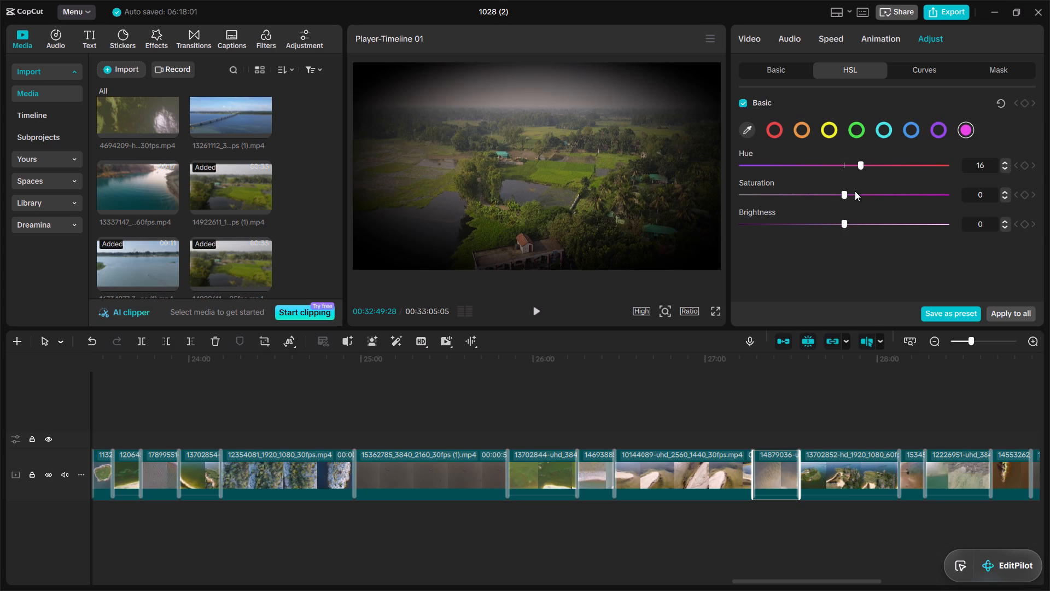
pyautogui.click(855, 191)
pyautogui.click(854, 219)
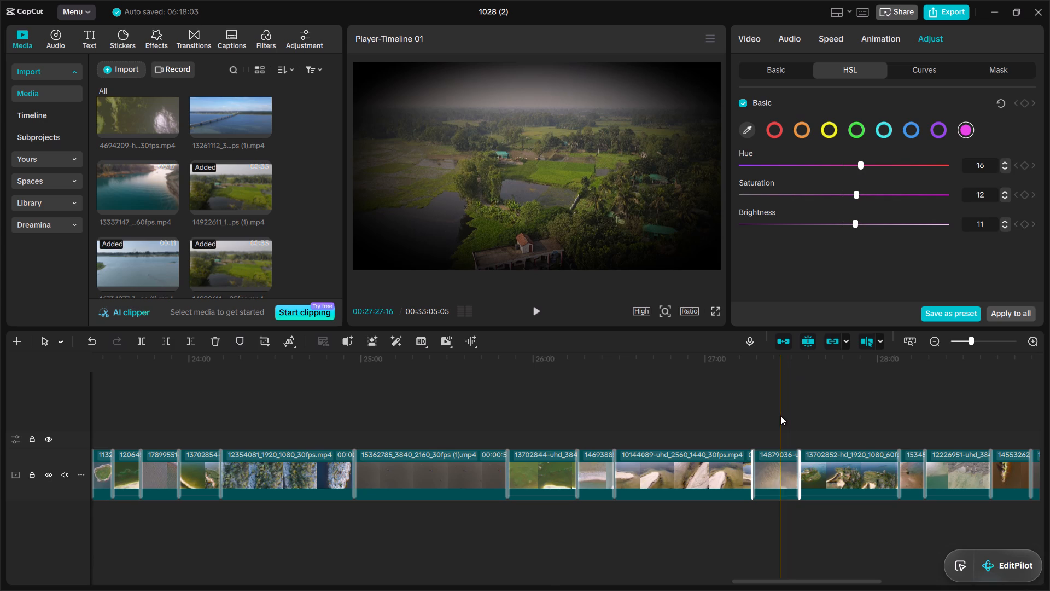
# Set the 10144089 clip's HSL red range to Hue 11, Saturation 10 and Brightness 9.
pyautogui.click(702, 464)
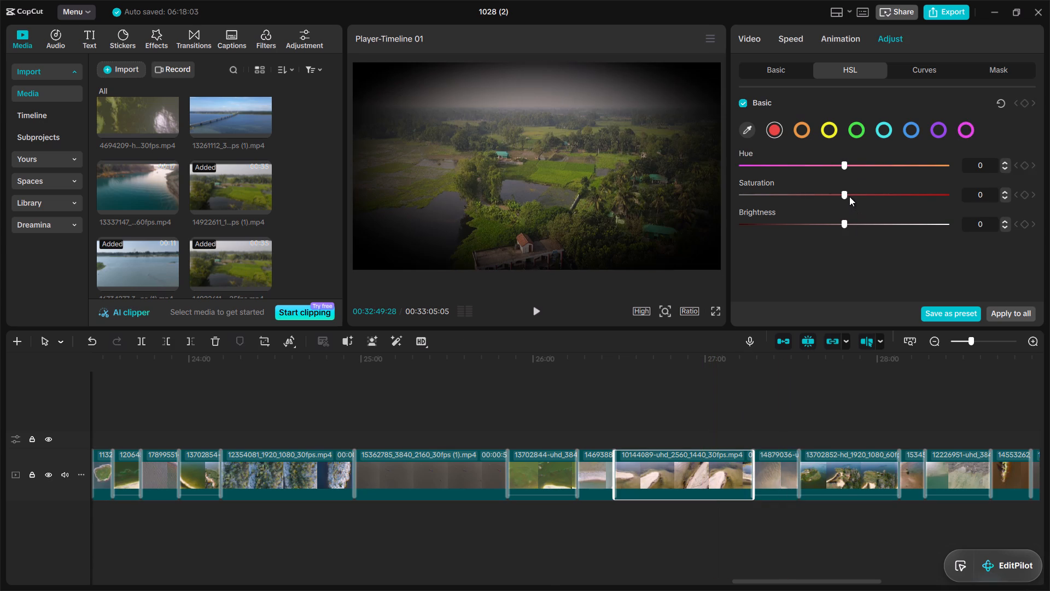
pyautogui.click(853, 190)
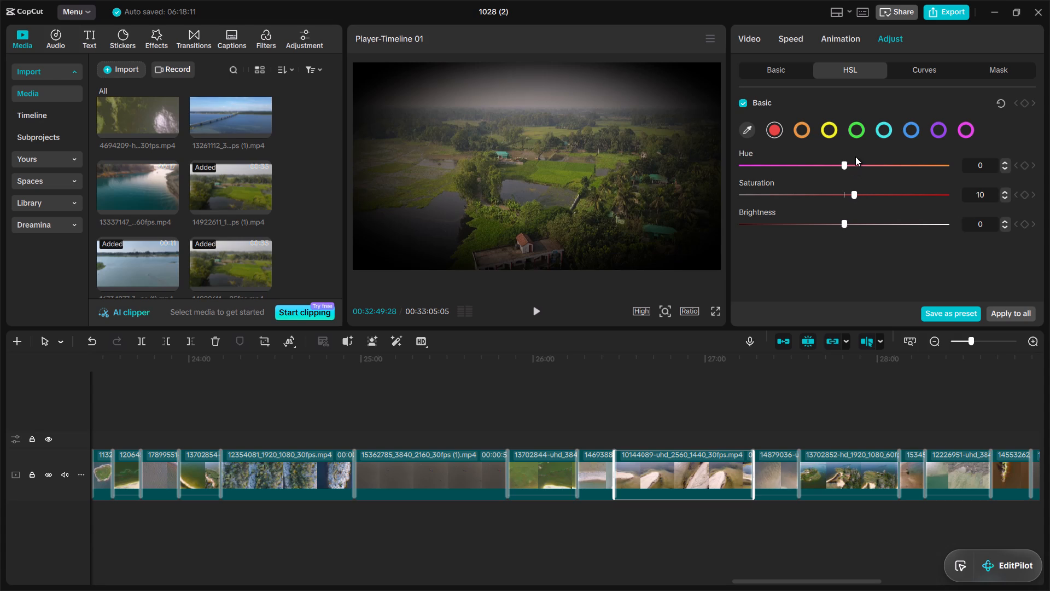
pyautogui.click(854, 163)
pyautogui.click(851, 219)
# Set the 10144089 clip's HSL orange range to Hue -6, Saturation -4 and Brightness 10.
pyautogui.click(805, 132)
pyautogui.click(835, 161)
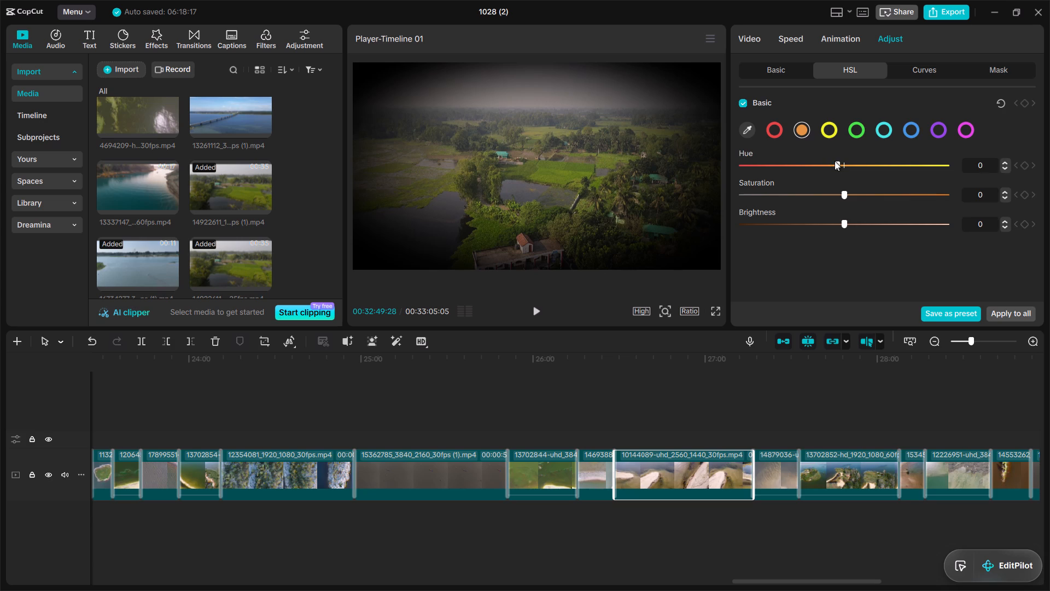
pyautogui.click(837, 189)
pyautogui.click(852, 220)
# Set the 10144089 clip's HSL yellow range to Hue -8, Saturation -8 and Brightness -6.
pyautogui.click(823, 121)
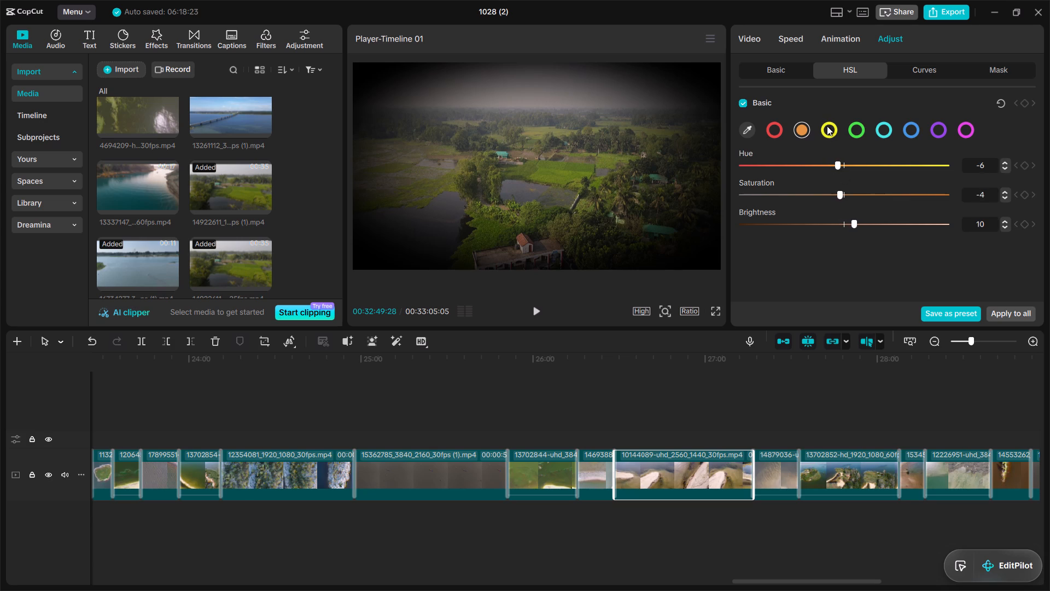
pyautogui.click(828, 128)
pyautogui.moveTo(834, 160); pyautogui.dragTo(832, 189)
pyautogui.click(832, 189)
pyautogui.click(835, 220)
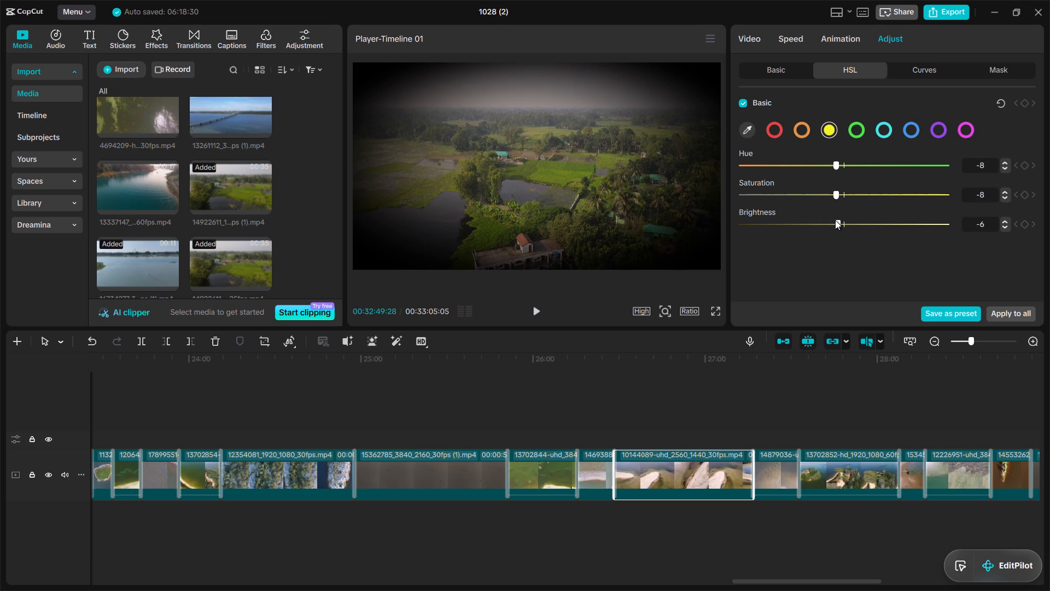
# Set the 10144089 clip's HSL green range to Hue 9 and Saturation 9, and raise its Brightness slightly.
pyautogui.click(853, 123)
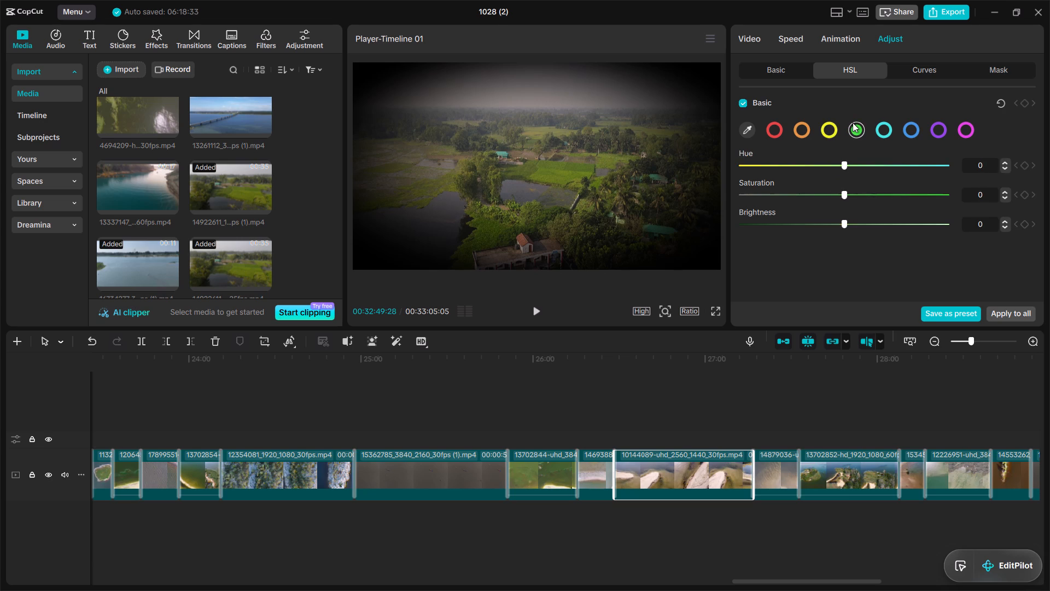
pyautogui.click(851, 165)
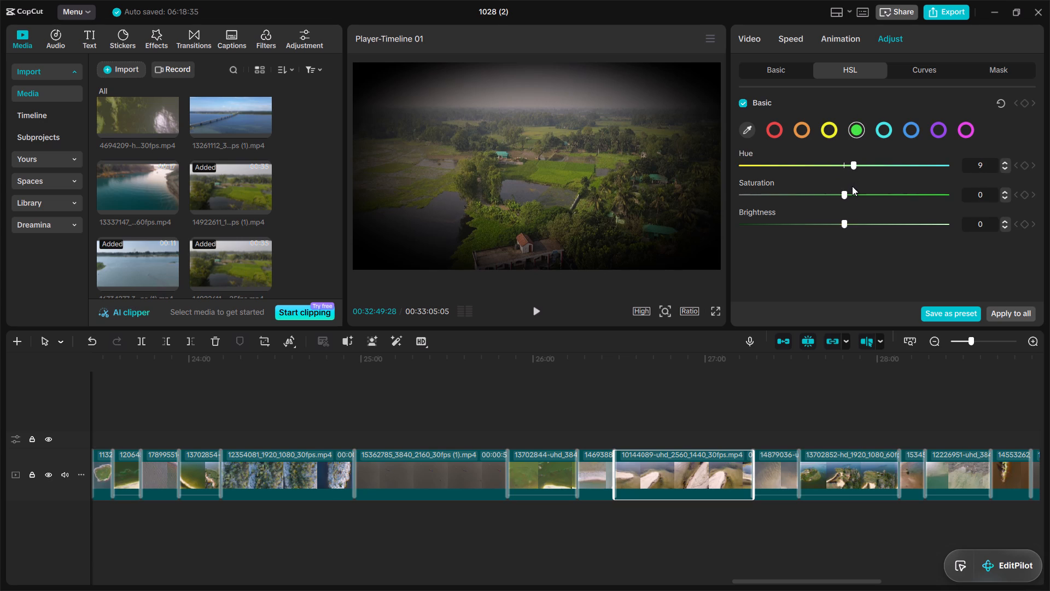
pyautogui.click(851, 189)
pyautogui.click(853, 221)
# Set the 10144089 clip's HSL cyan range to Hue -6, Saturation -7 and Brightness -6.
pyautogui.click(883, 128)
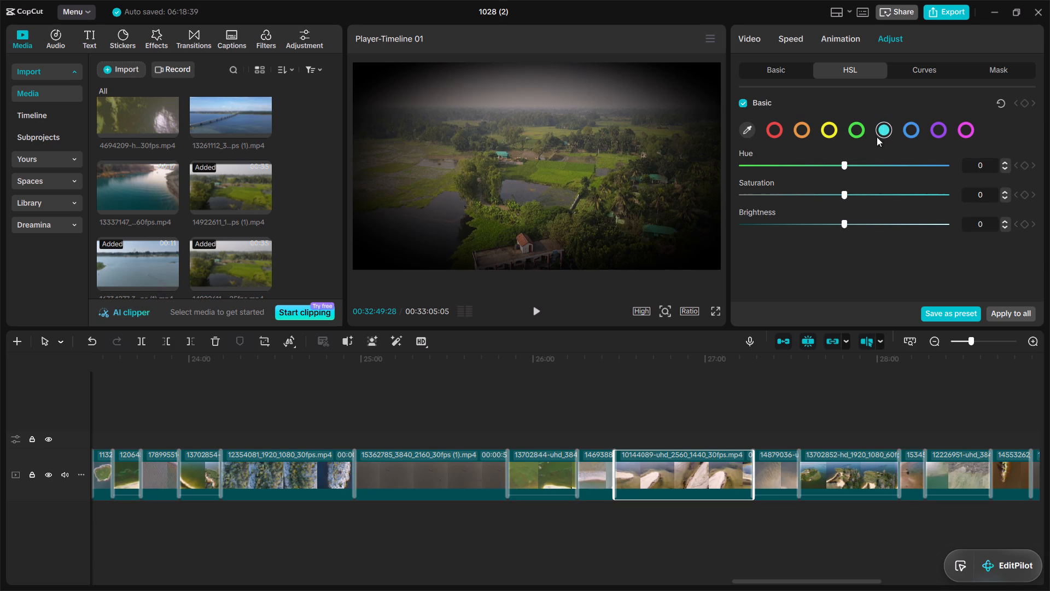
pyautogui.click(835, 162)
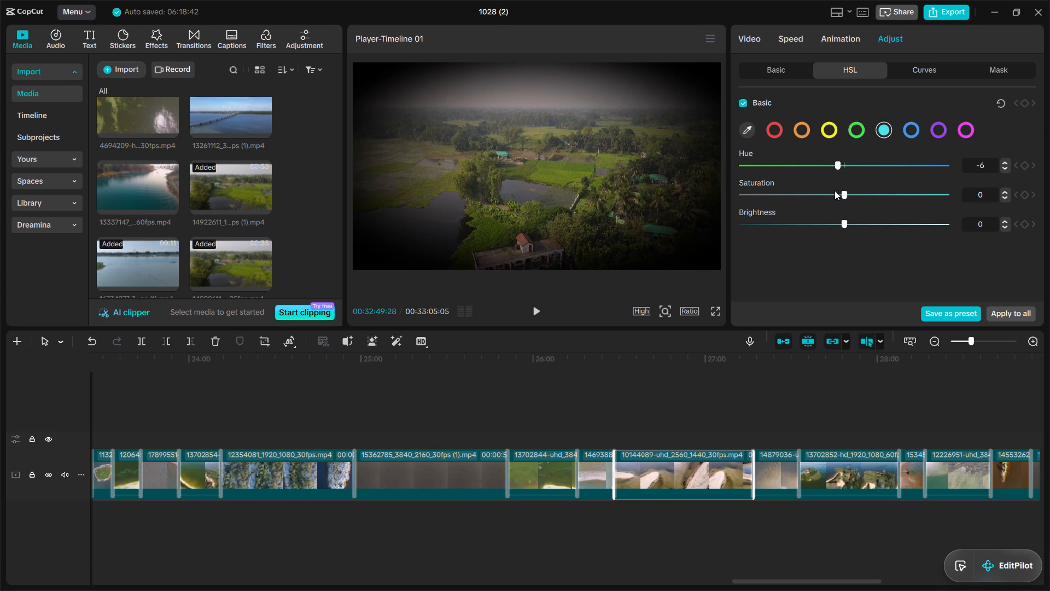
pyautogui.click(834, 191)
pyautogui.click(835, 219)
# Set the 10144089 clip's HSL blue range to Hue 8, Saturation 10 and Brightness 12.
pyautogui.click(911, 129)
pyautogui.click(850, 159)
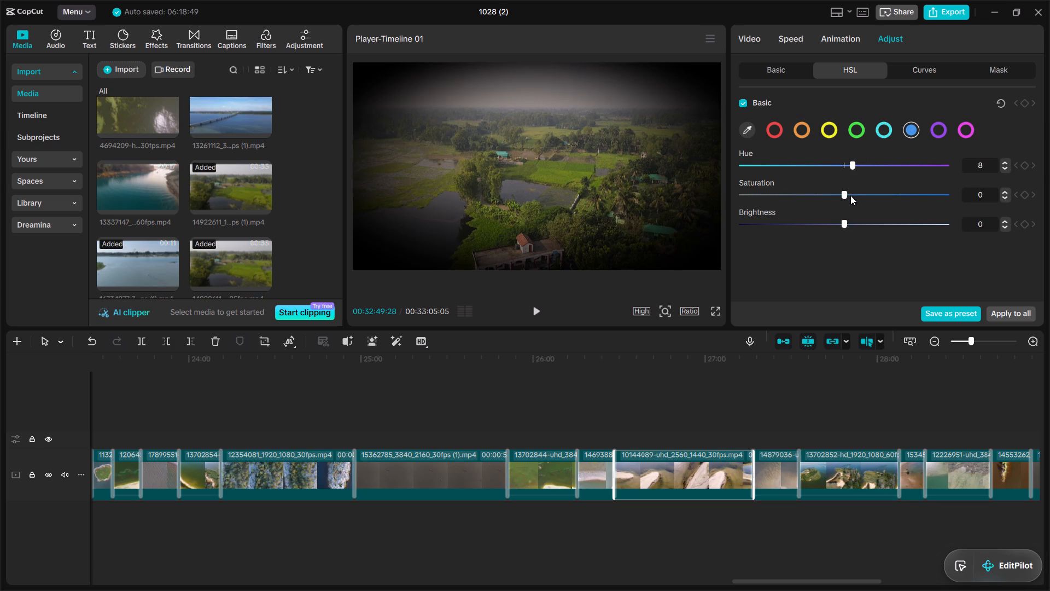
pyautogui.click(853, 193)
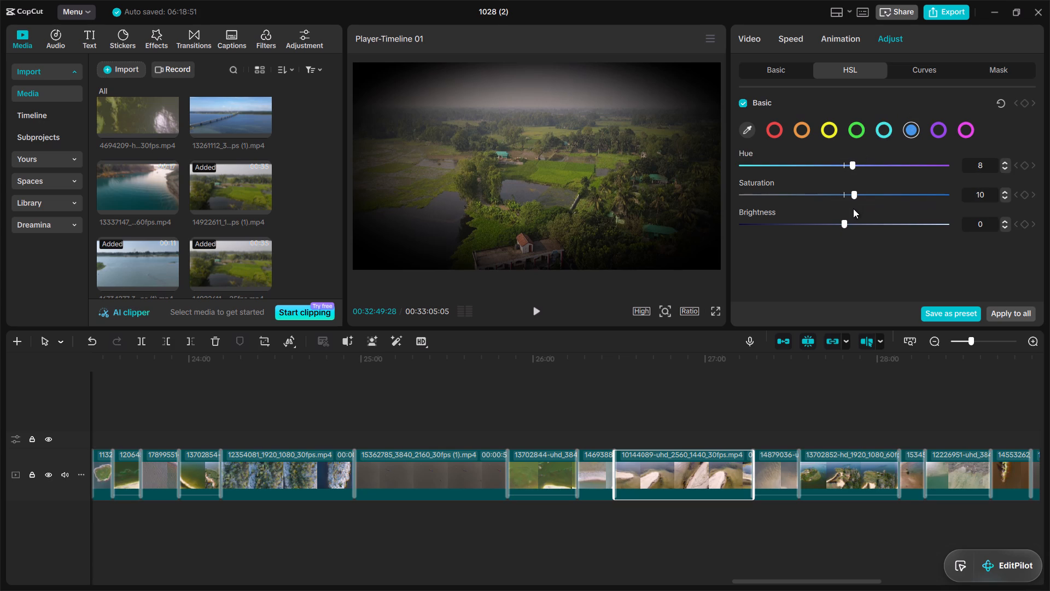
pyautogui.click(854, 218)
# Set the 10144089 clip's HSL purple range to Hue 10, Saturation 14 and Brightness 10.
pyautogui.click(942, 123)
pyautogui.click(853, 159)
pyautogui.click(856, 191)
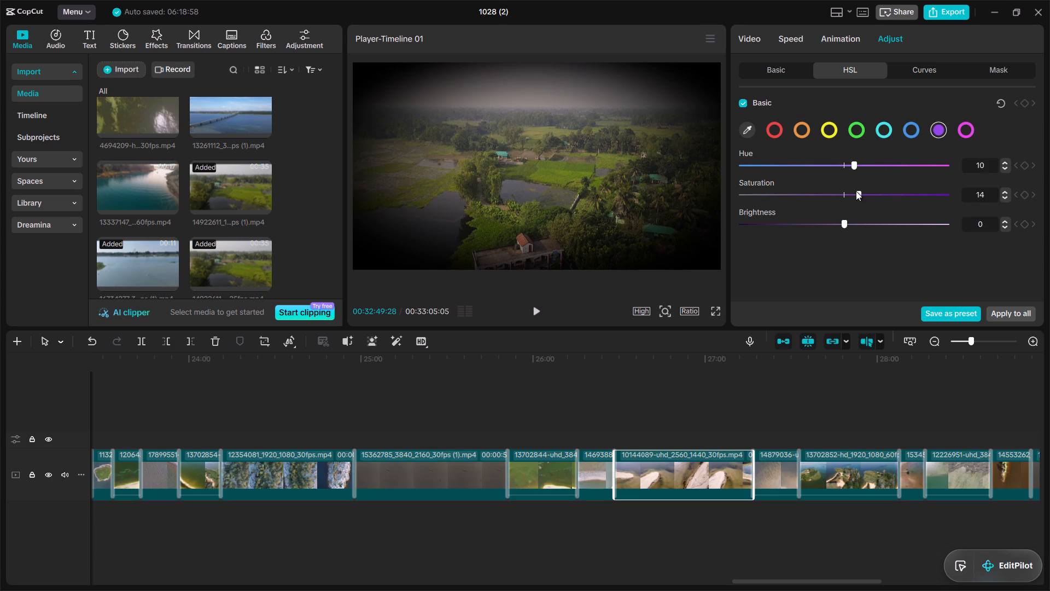
pyautogui.click(852, 217)
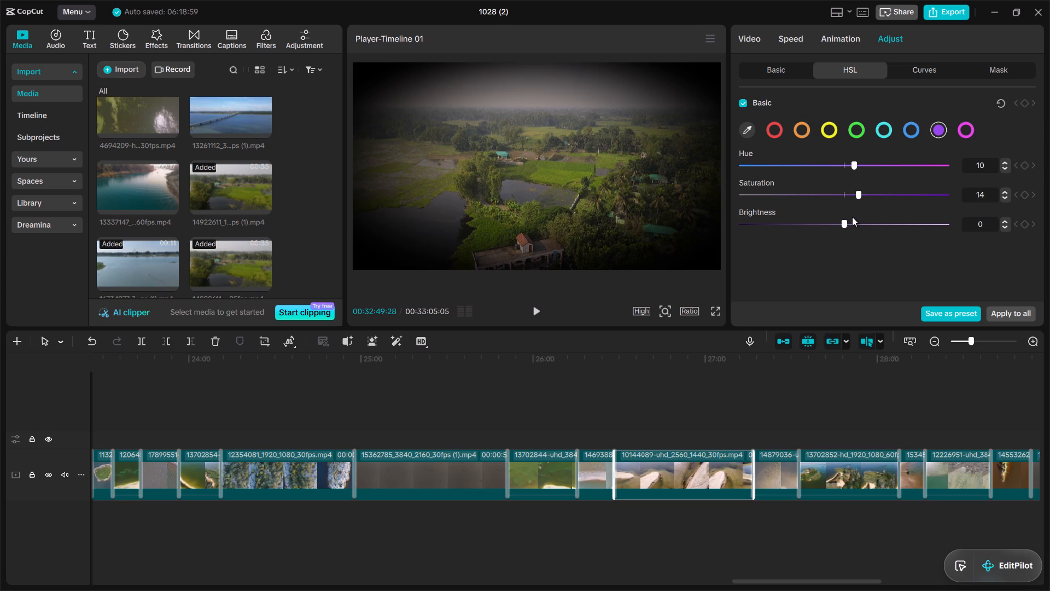
pyautogui.click(853, 219)
# Set the 10144089 clip's HSL magenta range to Hue 10, Saturation 10 and Brightness 7.
pyautogui.click(968, 130)
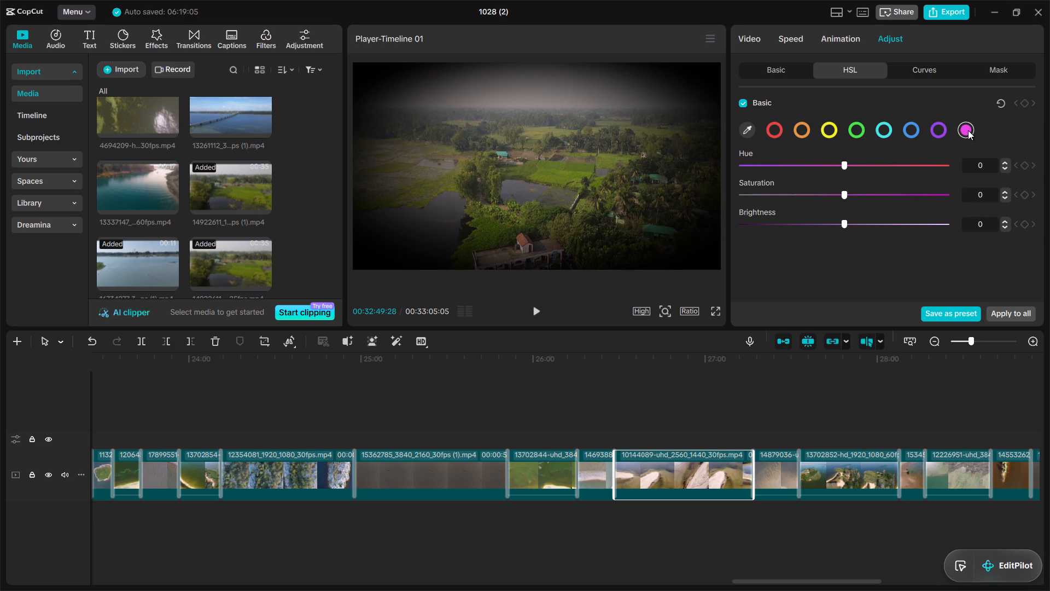
pyautogui.click(853, 164)
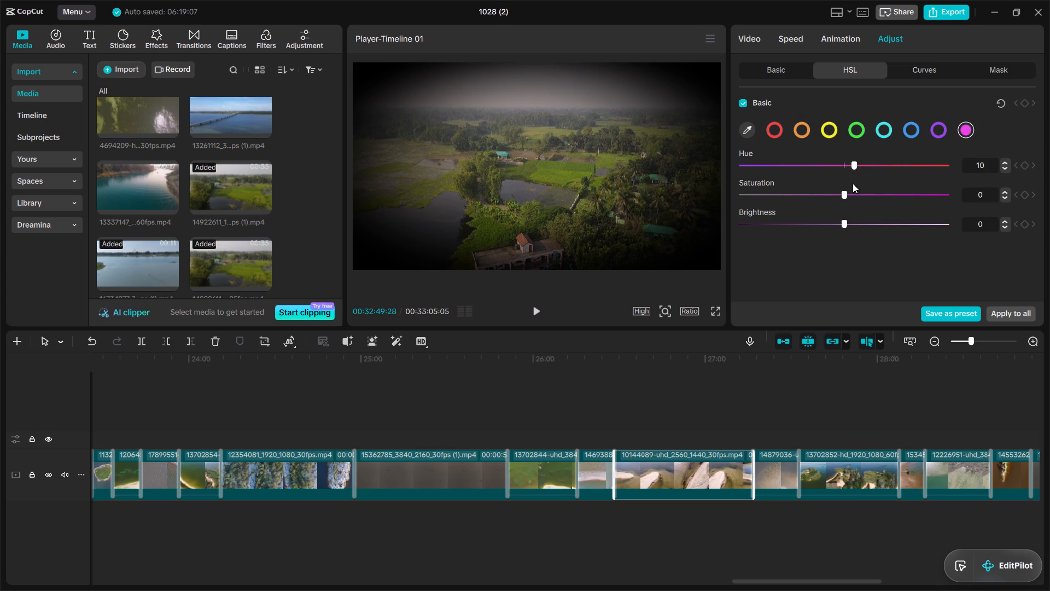
pyautogui.click(853, 190)
pyautogui.click(849, 220)
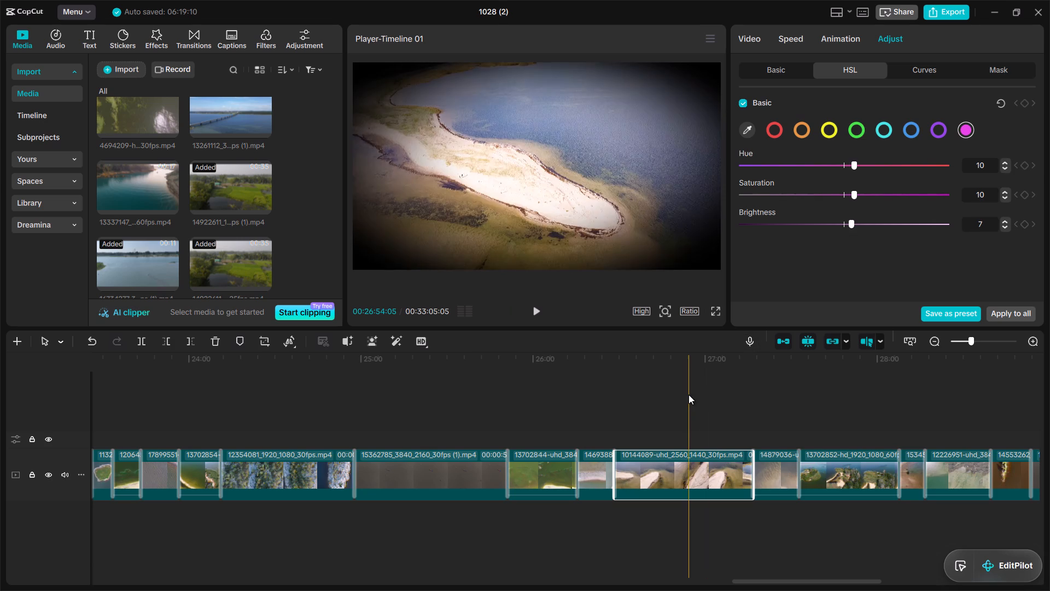
# Set the HSL red range of the short clip starting with 1469388 to Hue -12, Saturation -8 and Brightness -7.
pyautogui.click(593, 470)
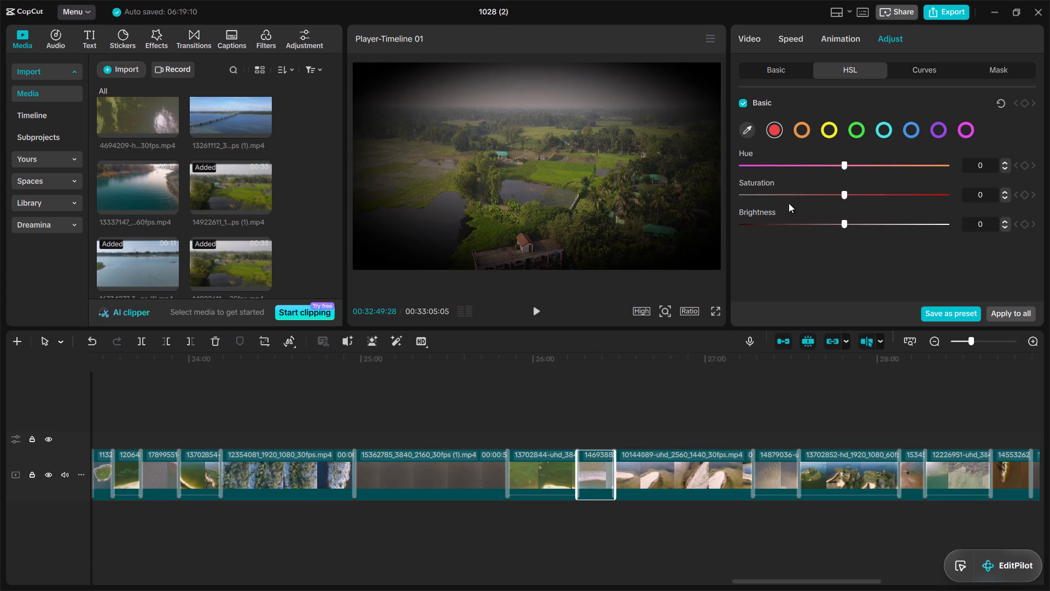
pyautogui.click(829, 164)
pyautogui.click(832, 192)
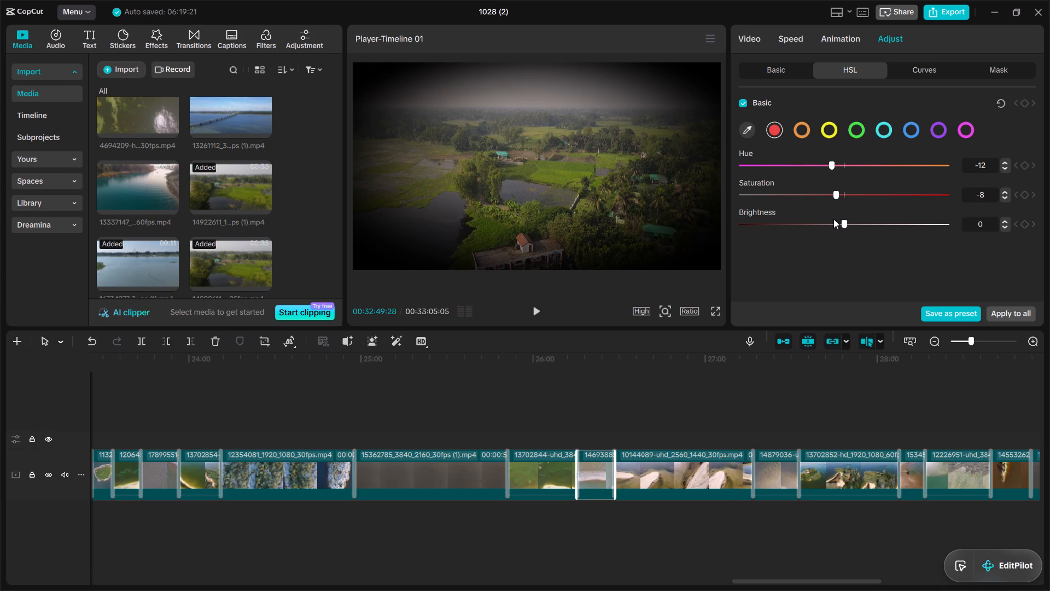
pyautogui.click(833, 221)
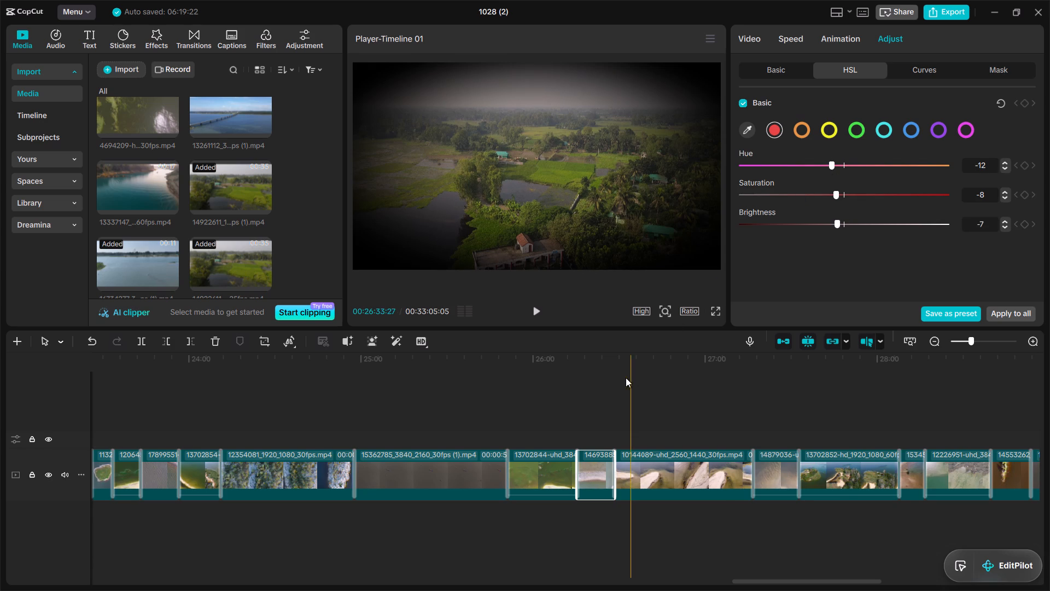
# Set the 13702844 clip's HSL red range to Hue 10, Saturation -10 and Brightness -12.
pyautogui.click(552, 451)
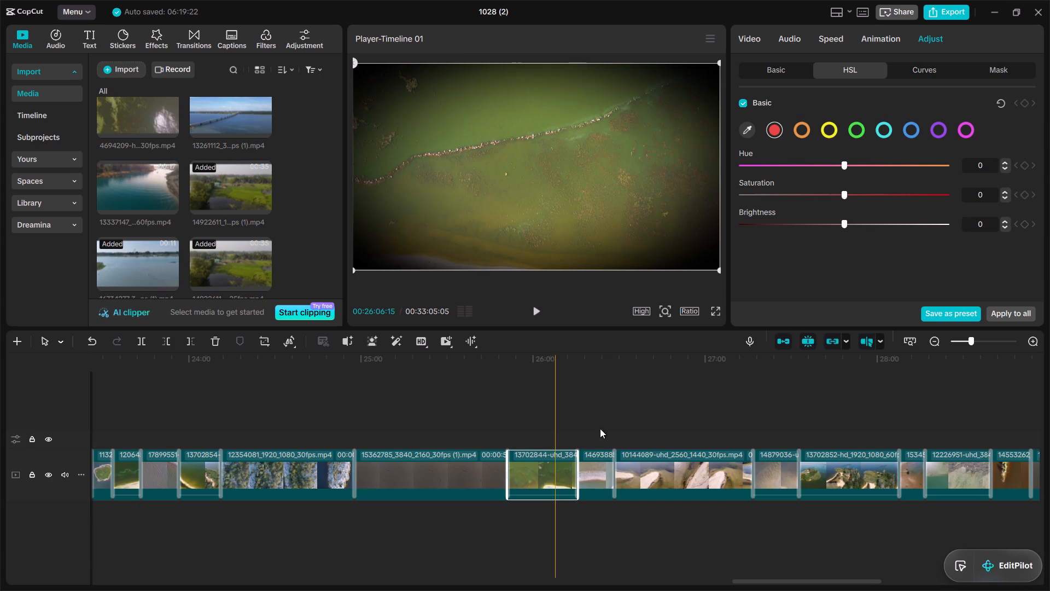
pyautogui.click(829, 220)
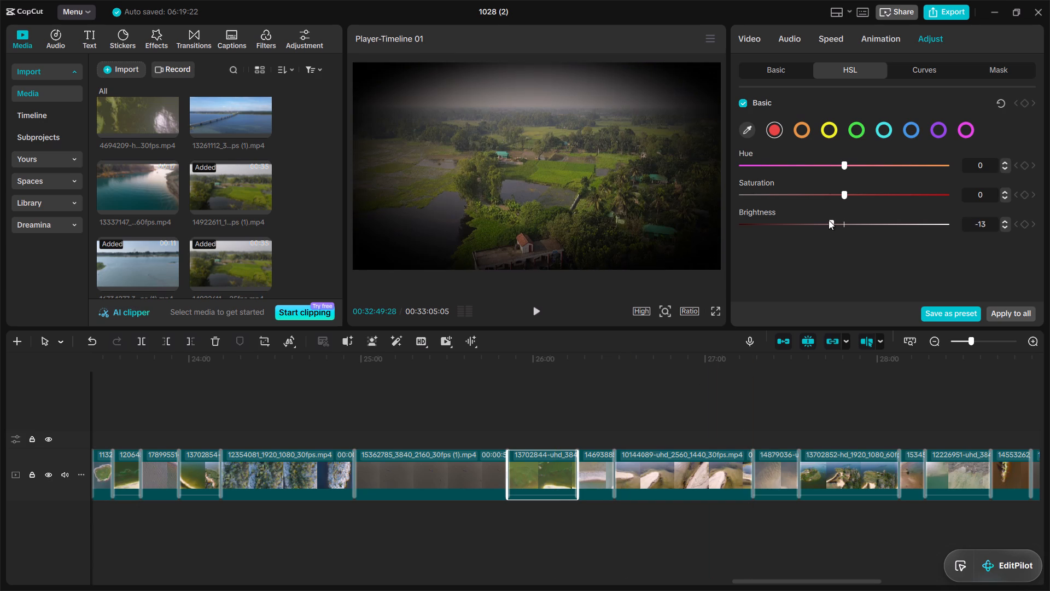
pyautogui.click(831, 193)
pyautogui.click(852, 164)
# Set the 15362785 clip's HSL red range to Hue 10, Saturation -6 and Brightness -7.
pyautogui.click(457, 464)
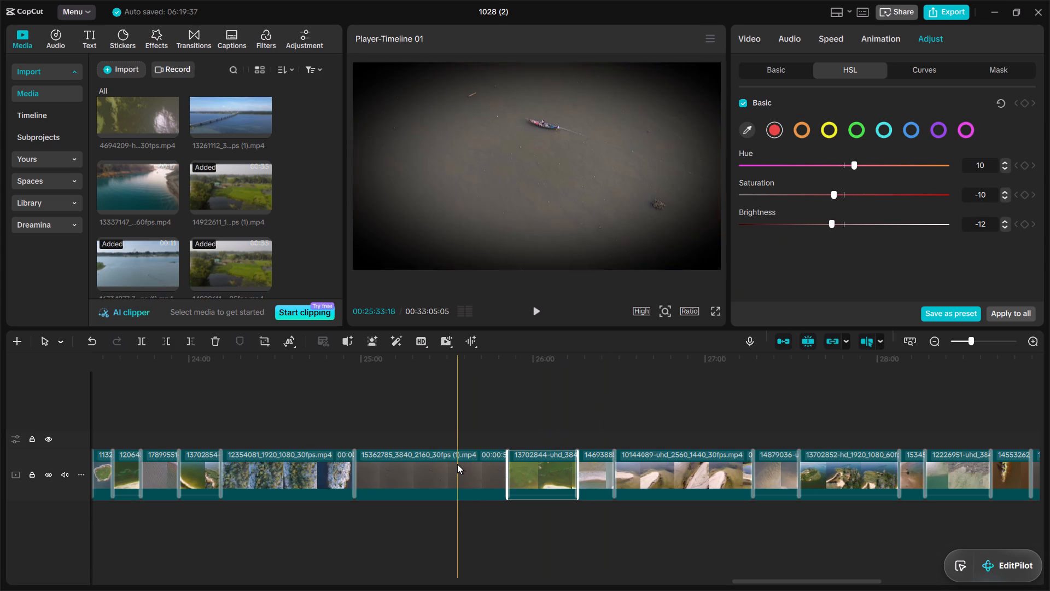
pyautogui.click(833, 221)
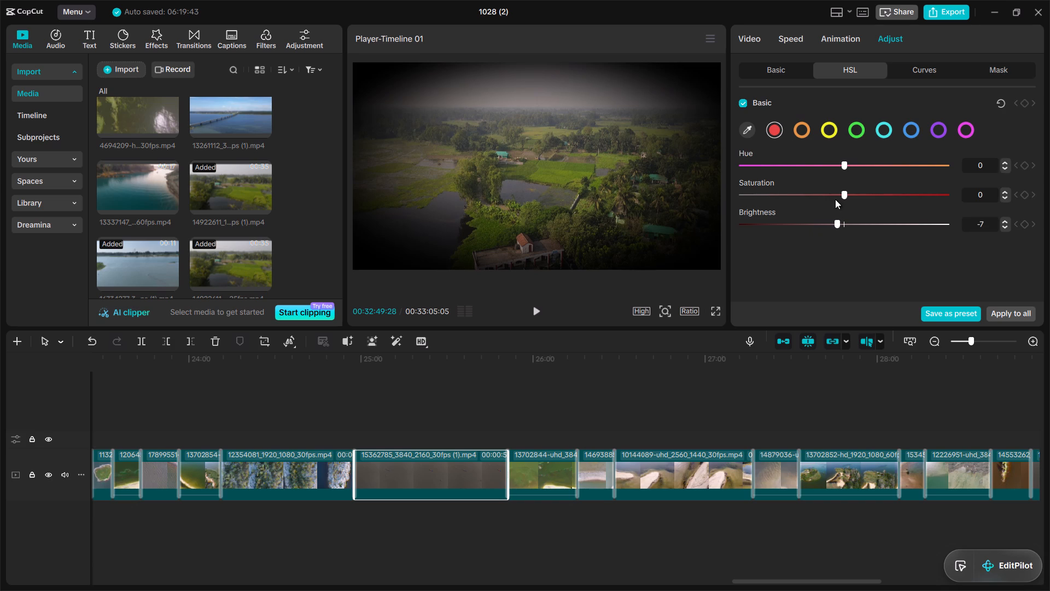
pyautogui.click(835, 196)
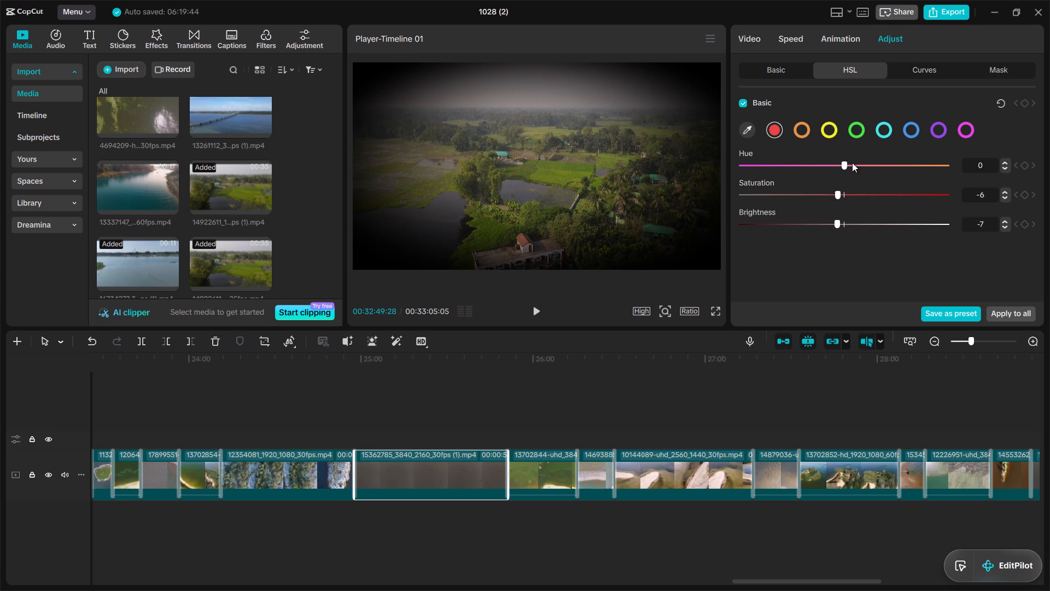
pyautogui.click(852, 163)
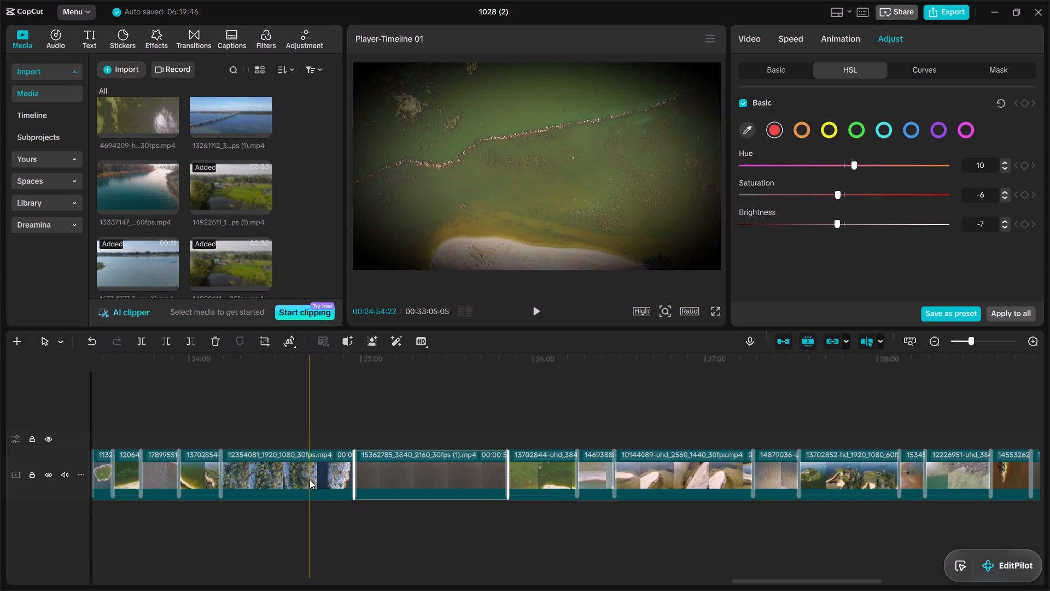
# Set the 12354081 clip's HSL red range to Hue 8, Saturation 14 and Brightness -10.
pyautogui.click(307, 477)
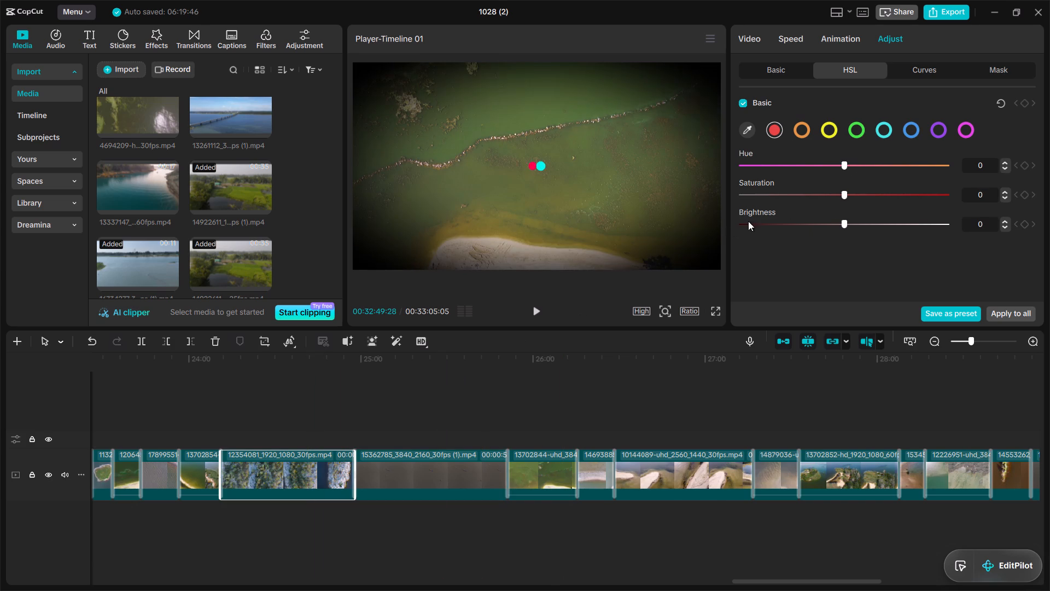
pyautogui.click(831, 219)
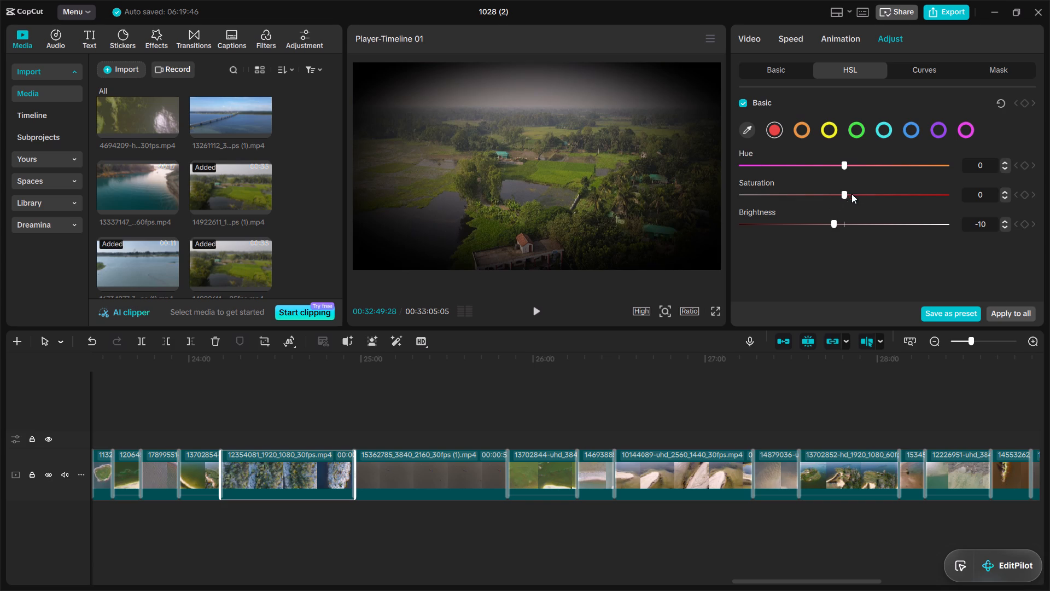
pyautogui.click(856, 189)
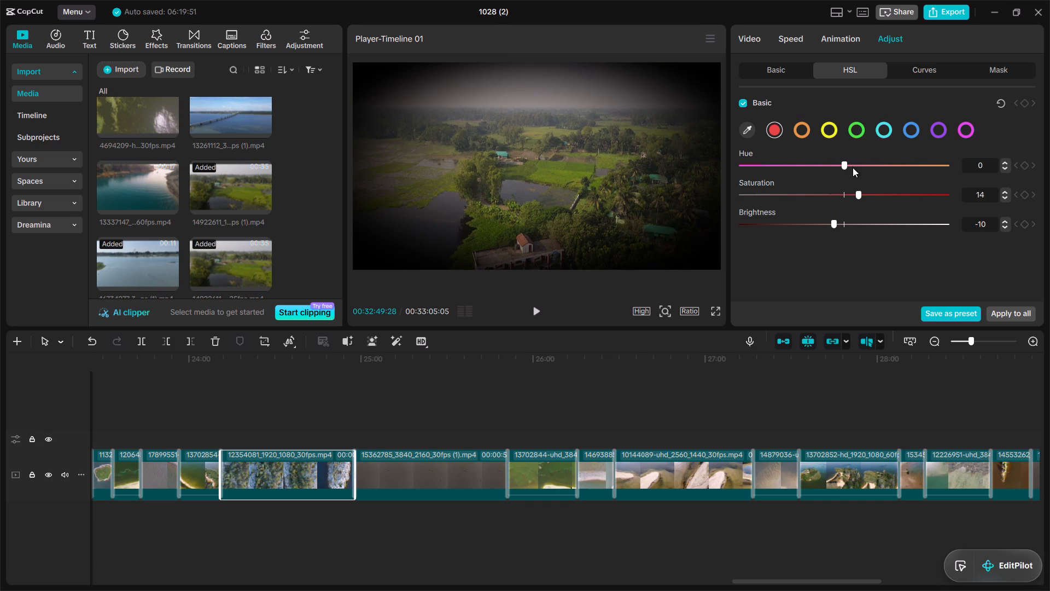
pyautogui.click(850, 161)
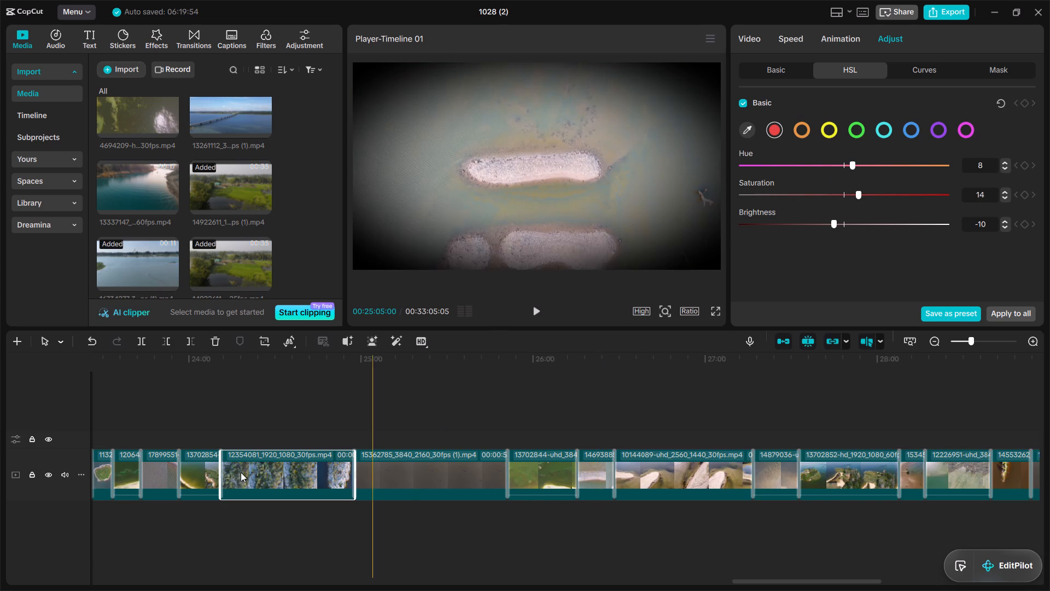
# Set the HSL red range of the short 13702854 clip to Hue 9, Saturation -9 and Brightness -7.
pyautogui.click(202, 470)
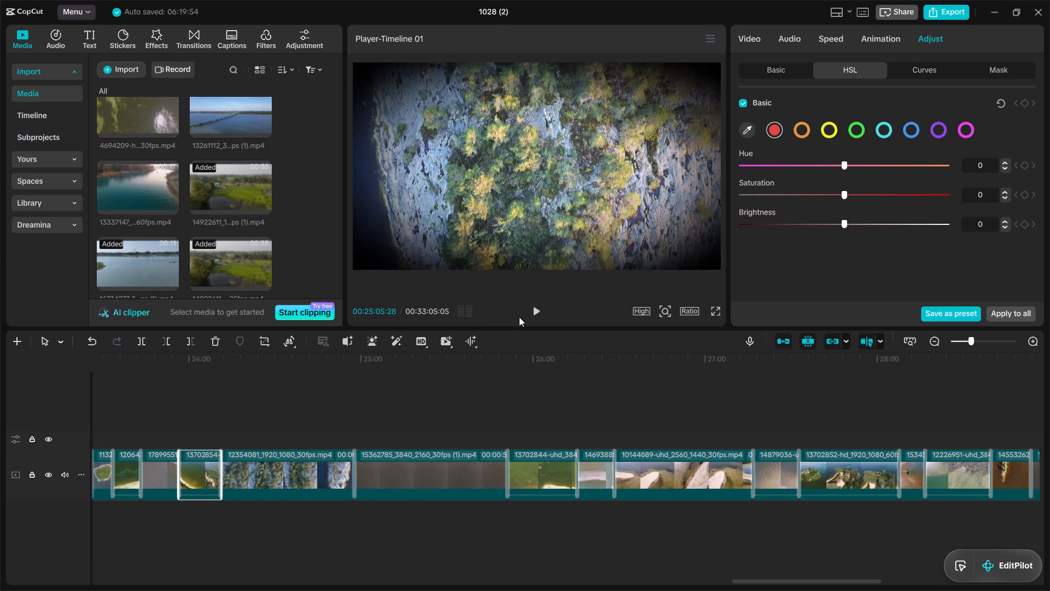
pyautogui.click(833, 219)
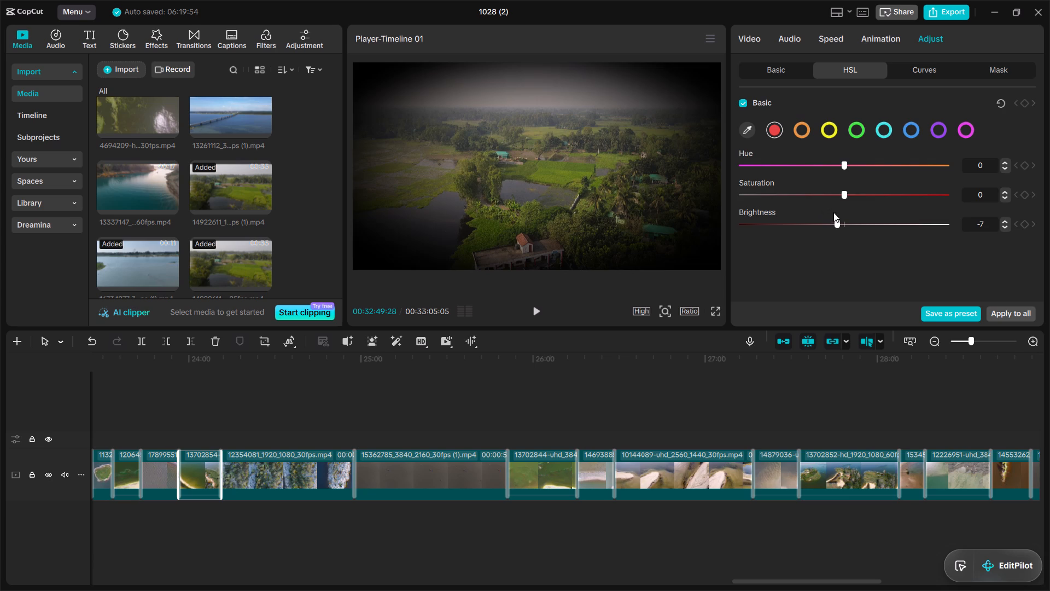
pyautogui.click(832, 194)
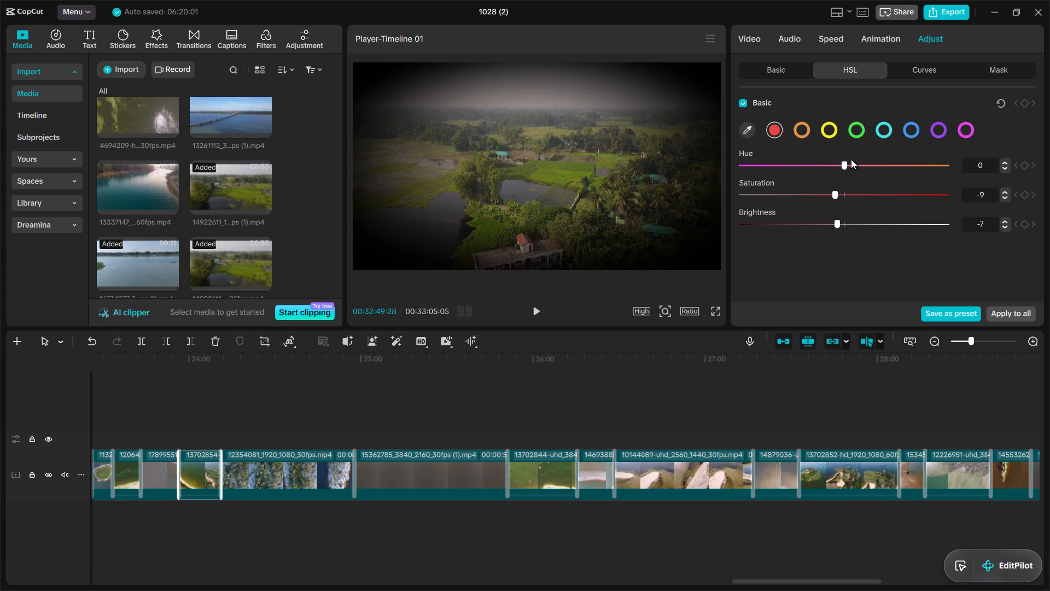
pyautogui.click(851, 159)
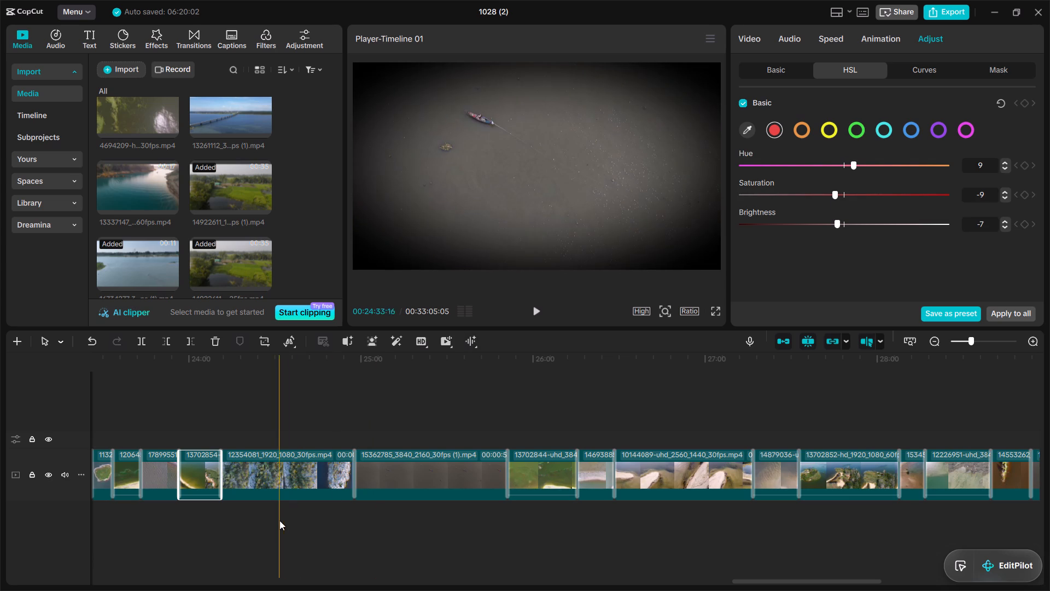
# Set the 17899551 clip's HSL red range to Saturation -9 and Brightness -7, and lower its Hue slightly.
pyautogui.click(162, 484)
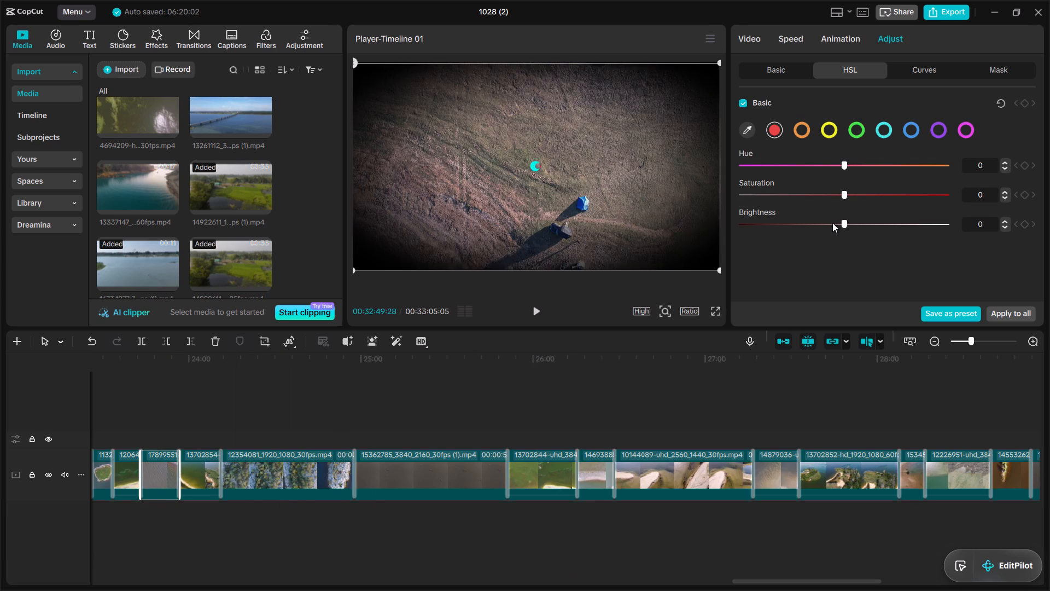
pyautogui.moveTo(833, 223); pyautogui.dragTo(834, 194)
pyautogui.moveTo(834, 194); pyautogui.dragTo(832, 166)
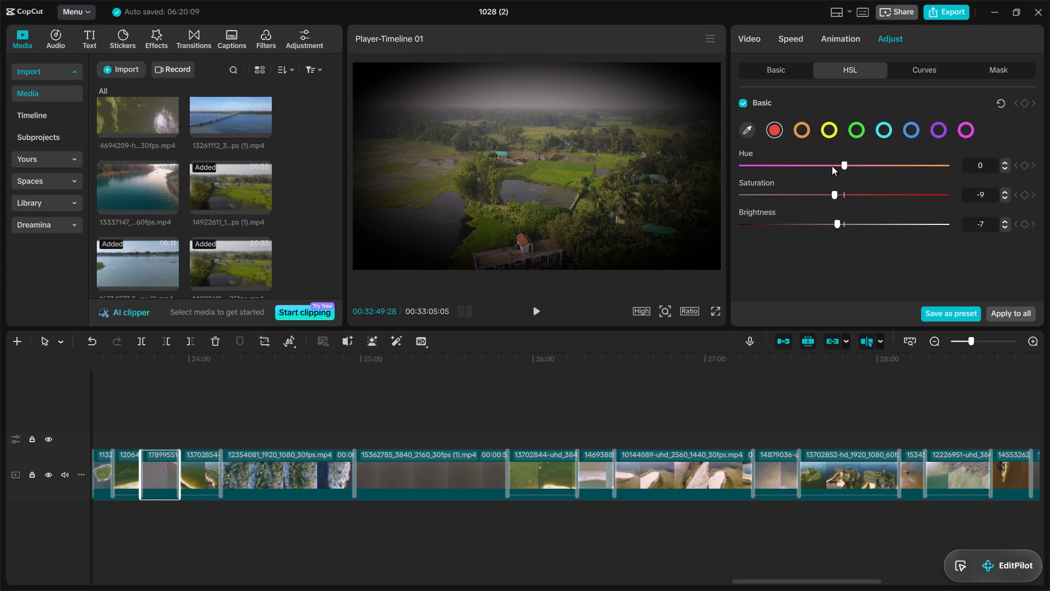
pyautogui.click(832, 166)
# Set the 17899551 clip's HSL orange range to Hue -5, Saturation -7 and Brightness -7.
pyautogui.click(798, 125)
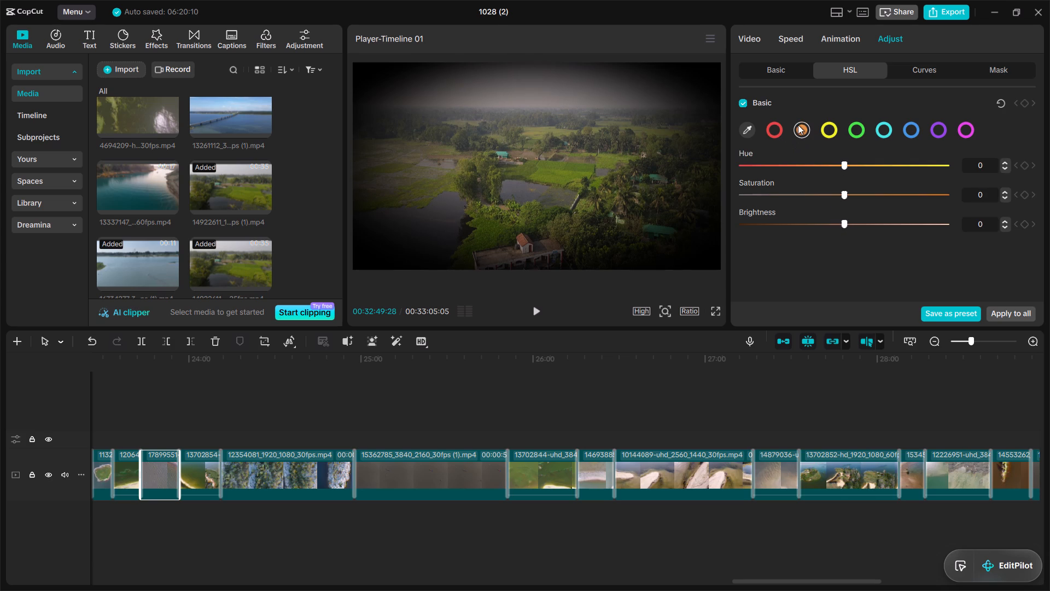
pyautogui.click(836, 160)
pyautogui.moveTo(833, 190); pyautogui.dragTo(834, 218)
pyautogui.click(834, 218)
# Set the 17899551 clip's HSL yellow range to Hue 10 and Saturation 12, and raise its Brightness slightly.
pyautogui.moveTo(825, 129); pyautogui.dragTo(846, 164)
pyautogui.click(830, 135)
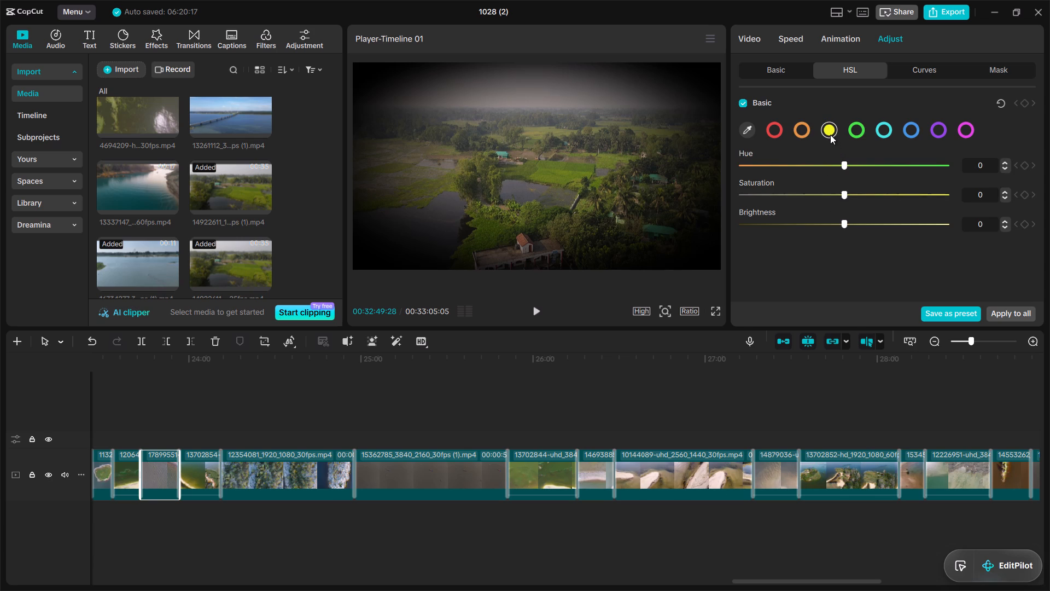
pyautogui.click(852, 160)
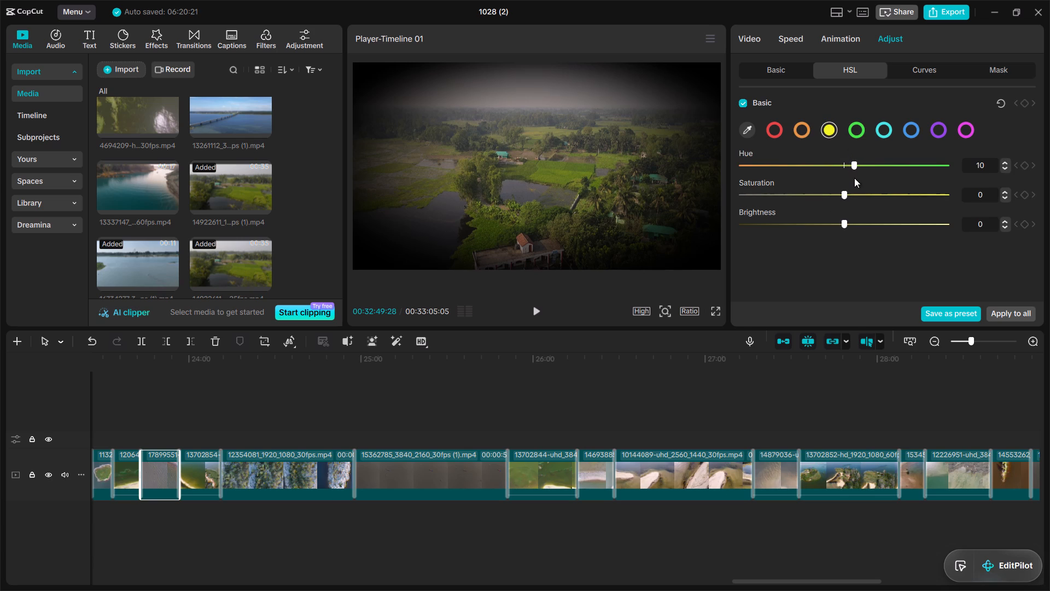
pyautogui.click(854, 188)
pyautogui.click(854, 218)
# Set the 17899551 clip's HSL green range to Hue 11, Saturation 11 and Brightness 11.
pyautogui.click(851, 125)
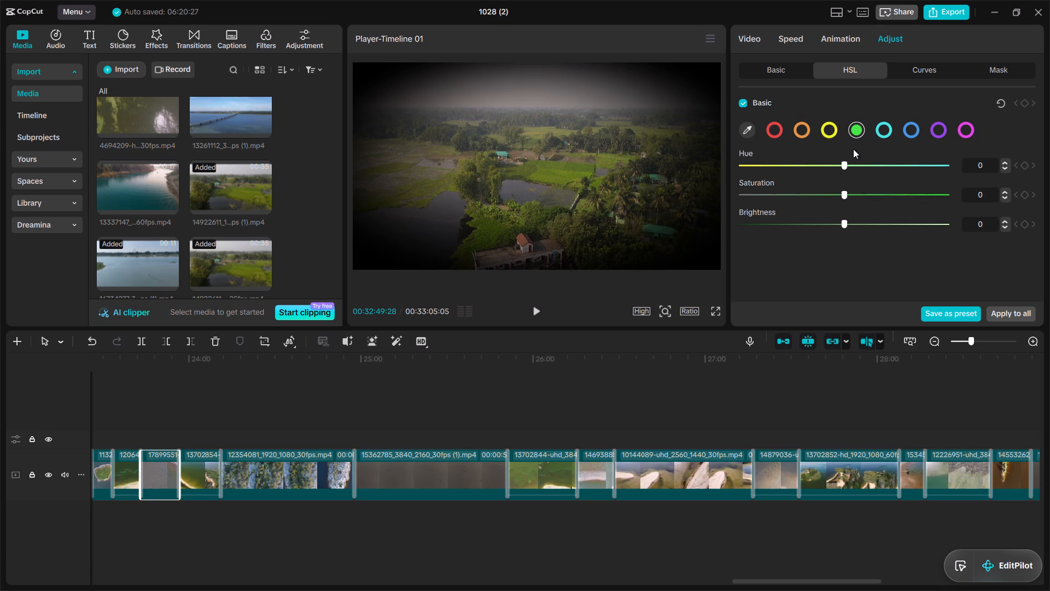
pyautogui.click(853, 162)
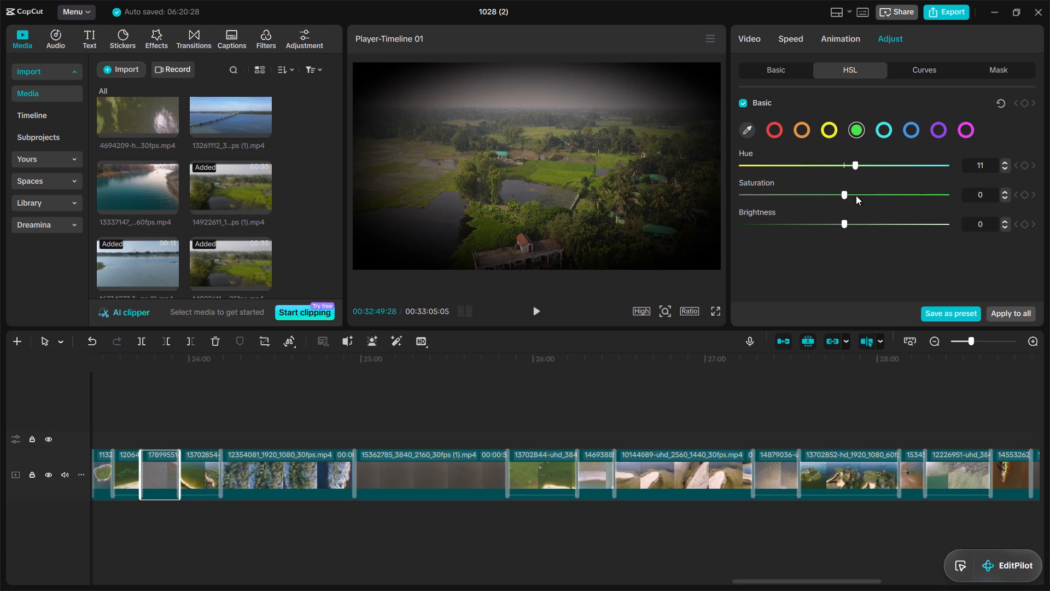
pyautogui.click(854, 192)
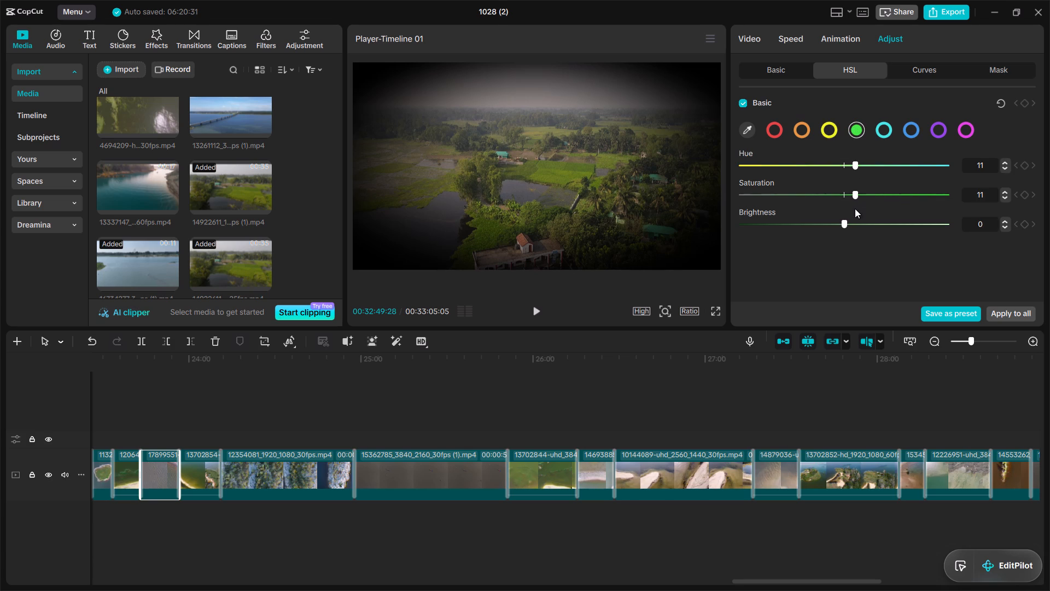
pyautogui.click(853, 221)
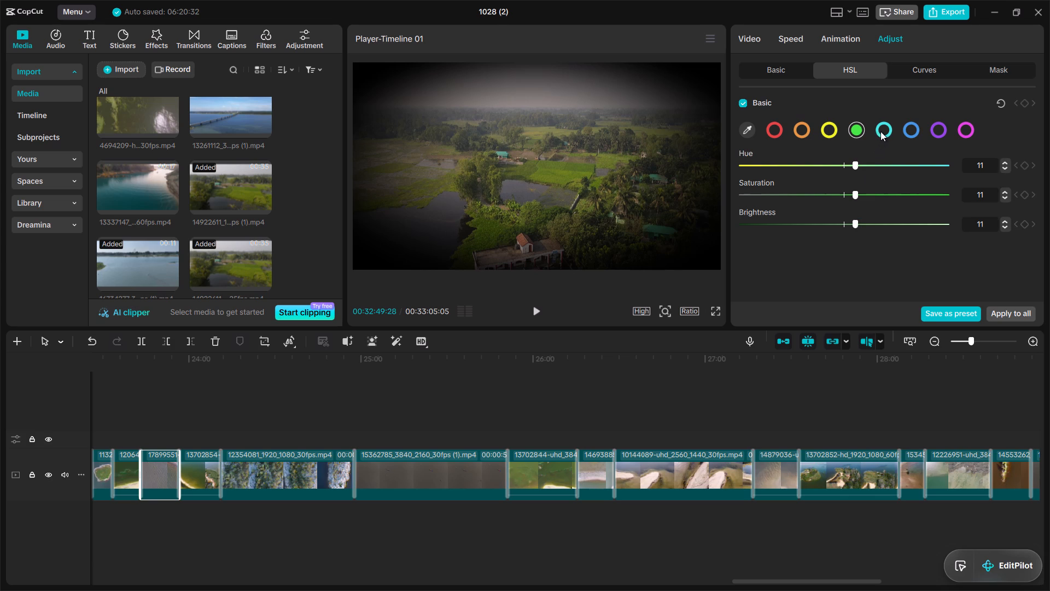
# Set the 17899551 clip's HSL cyan range to Hue 18, Saturation 14 and Brightness 14.
pyautogui.click(880, 131)
pyautogui.click(861, 161)
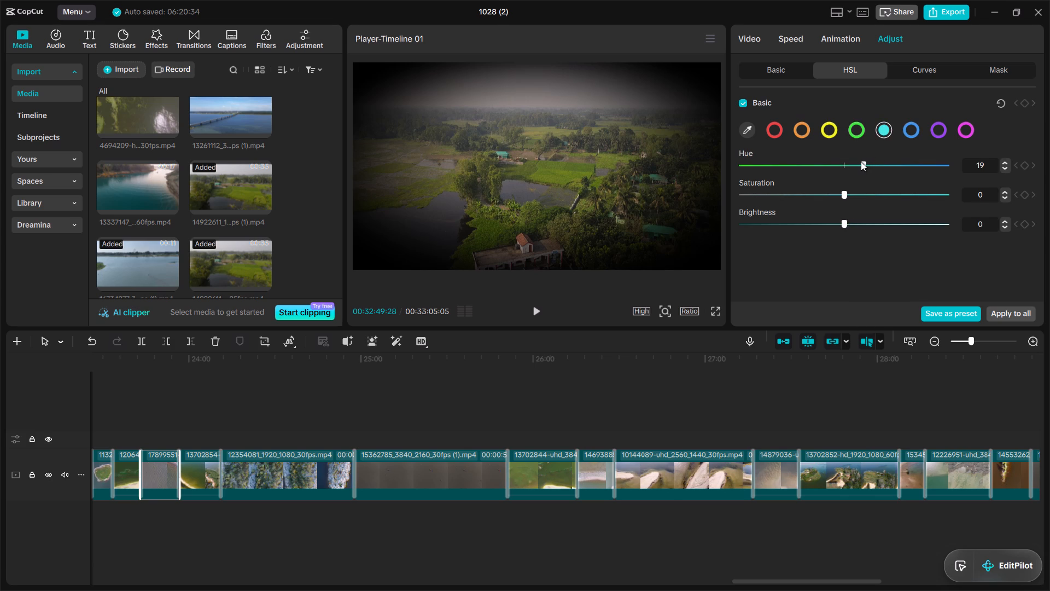
pyautogui.click(856, 190)
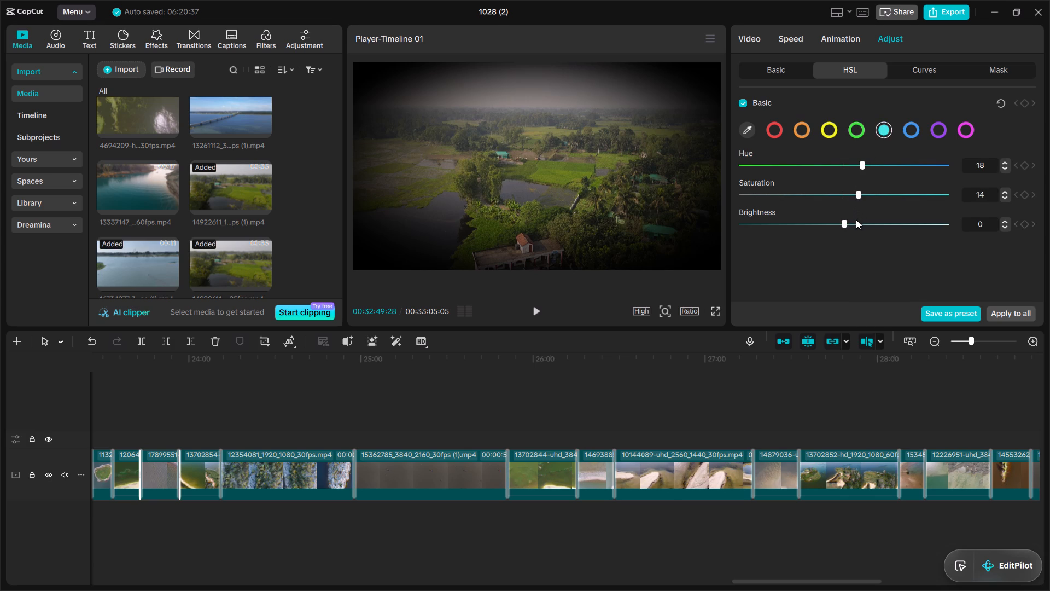
pyautogui.click(856, 219)
# Set the 17899551 clip's HSL blue range to Hue 19, Saturation 13 and Brightness 13.
pyautogui.click(912, 125)
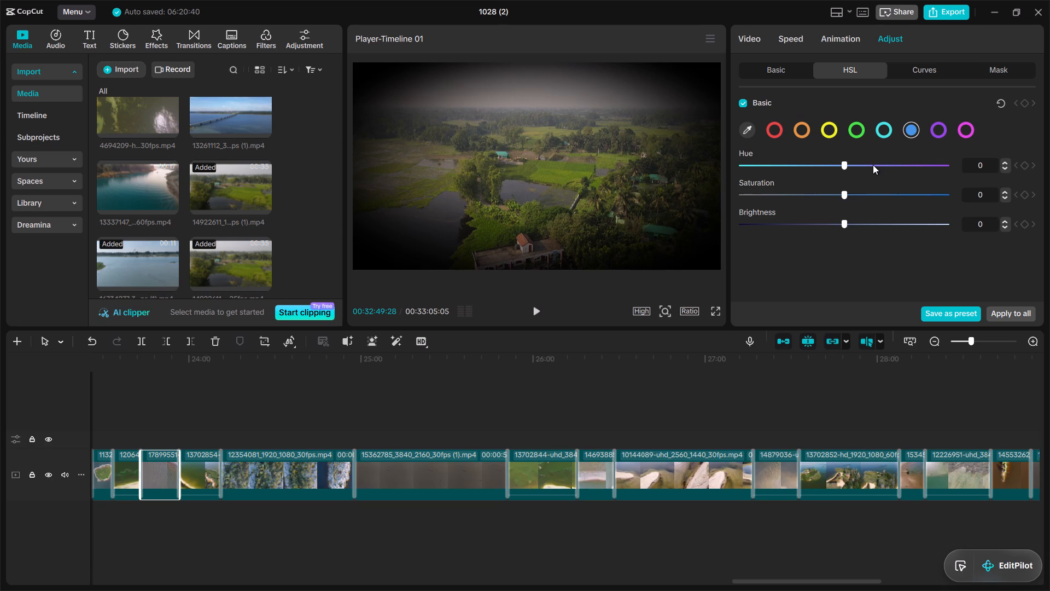
pyautogui.click(862, 162)
pyautogui.click(855, 190)
pyautogui.click(855, 223)
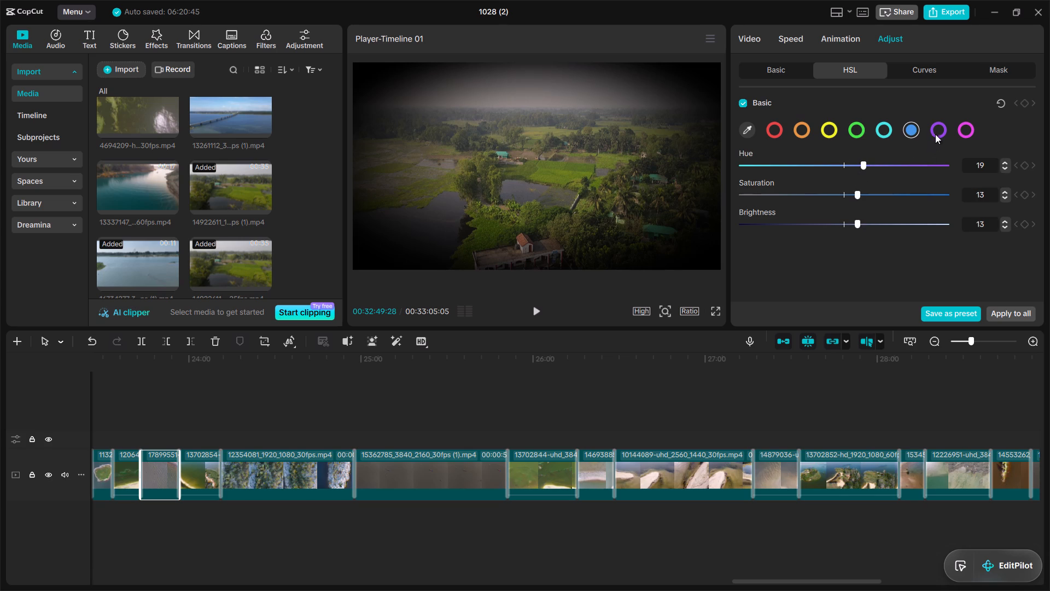
# Set the 17899551 clip's HSL purple range to Hue 16, Saturation 16 and Brightness 13.
pyautogui.click(937, 131)
pyautogui.moveTo(859, 159); pyautogui.dragTo(858, 187)
pyautogui.click(858, 187)
pyautogui.click(858, 194)
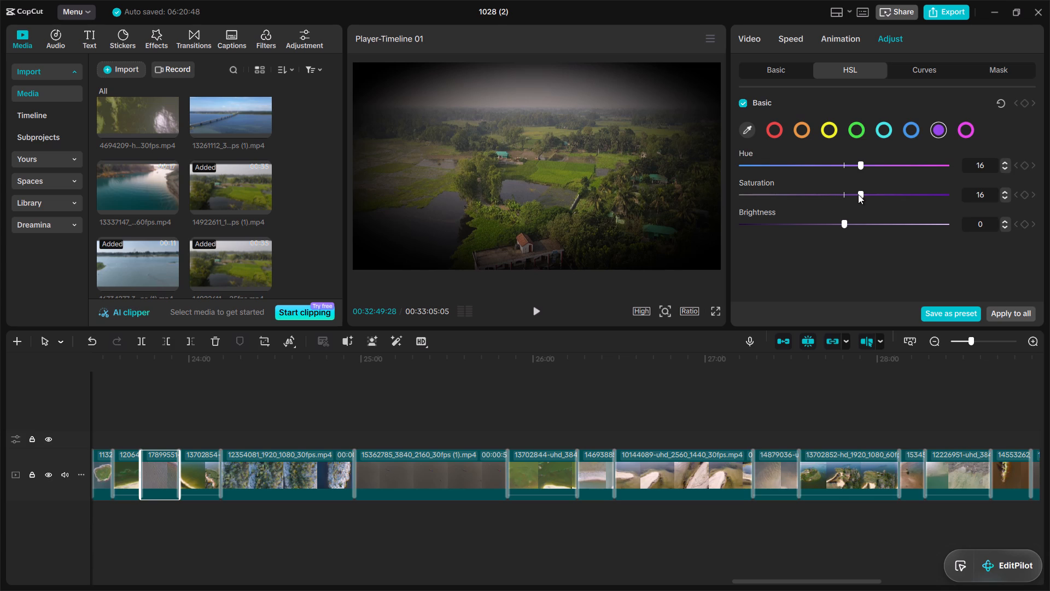
pyautogui.click(855, 219)
# Set the 17899551 clip's HSL magenta range to Hue 17, Saturation 16 and Brightness 15.
pyautogui.click(967, 125)
pyautogui.click(860, 162)
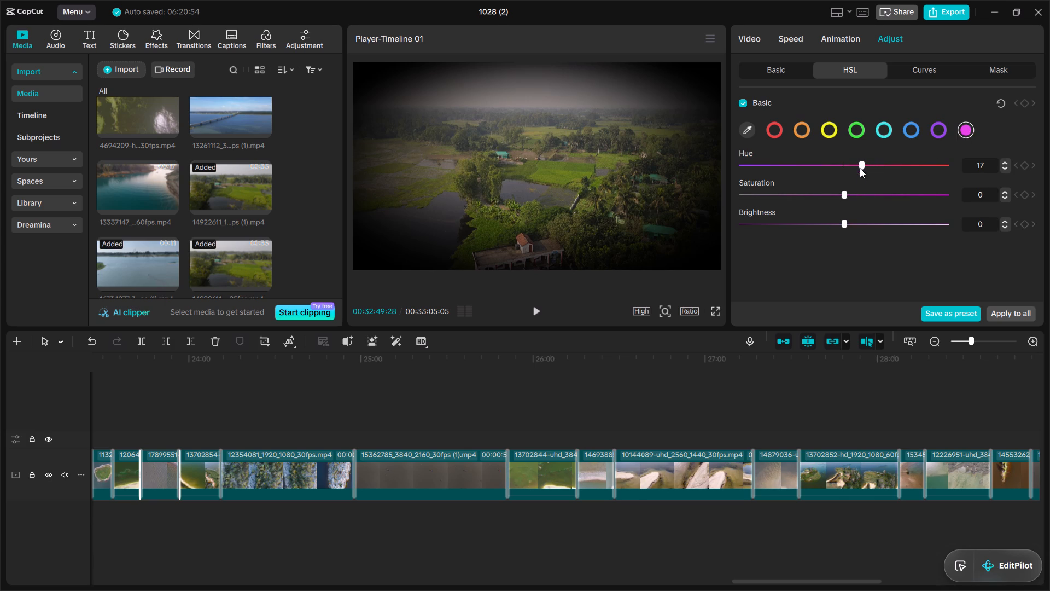
pyautogui.click(858, 188)
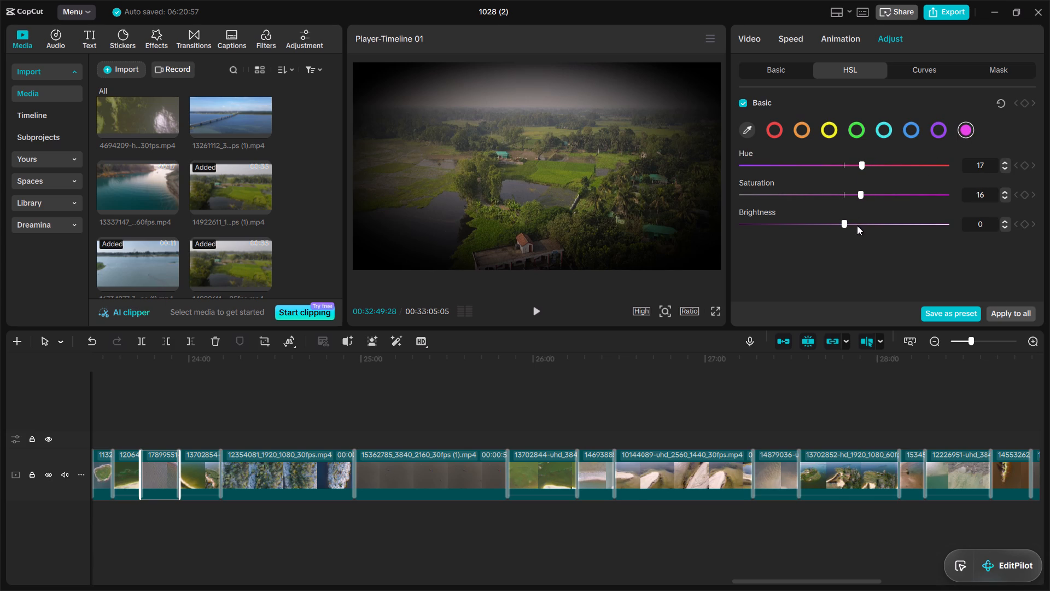
pyautogui.click(857, 225)
# Set the HSL red range of the short clip starting with 12064 to Hue 17, Saturation 17 and Brightness 21.
pyautogui.click(131, 466)
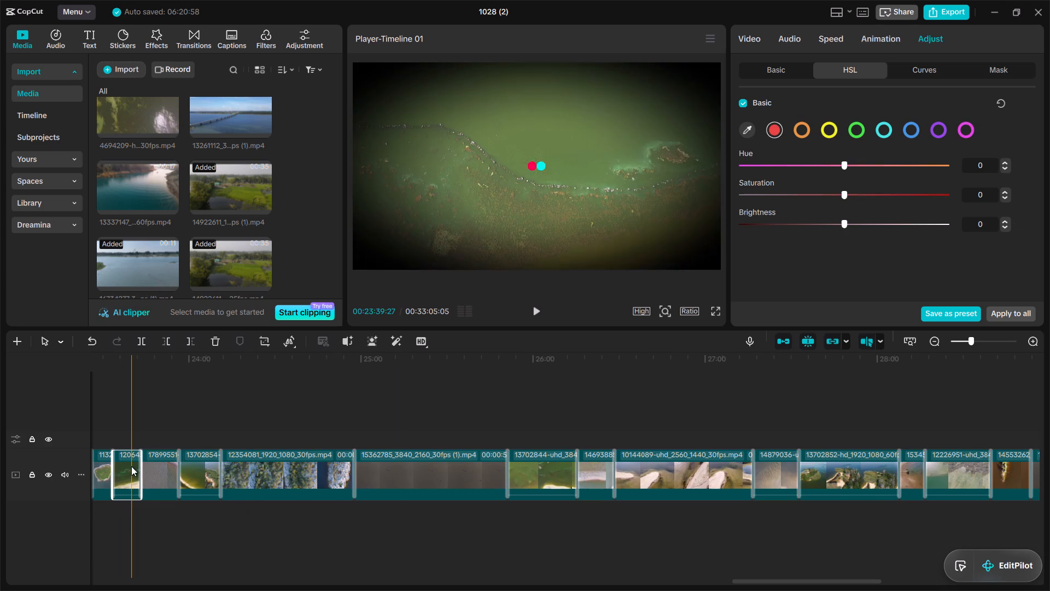
pyautogui.click(864, 221)
pyautogui.moveTo(864, 194); pyautogui.dragTo(861, 154)
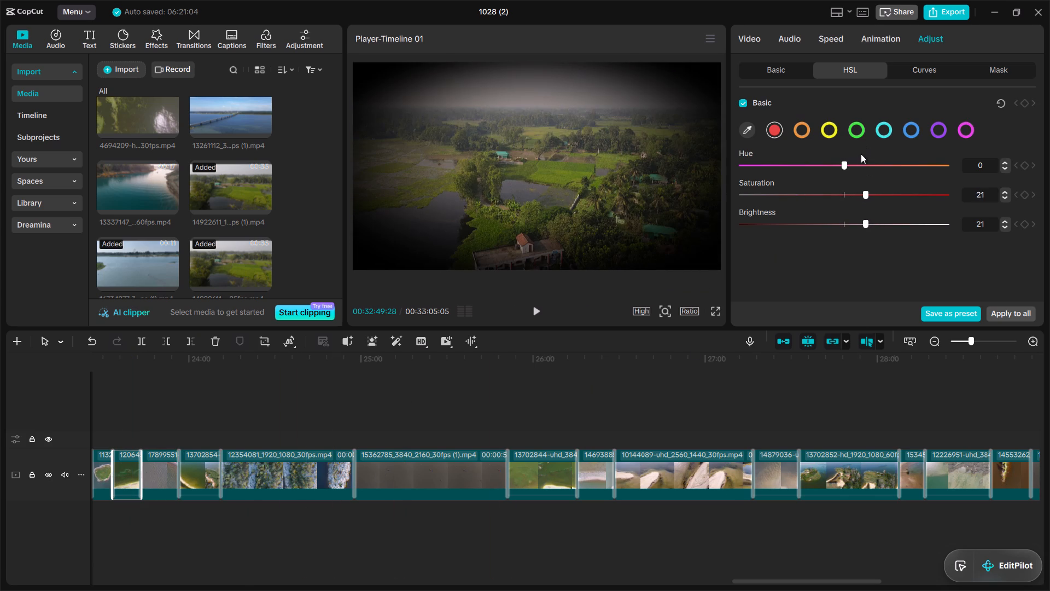
pyautogui.moveTo(861, 154); pyautogui.dragTo(860, 158)
pyautogui.click(860, 158)
pyautogui.click(860, 160)
# Minimize the video editor window.
pyautogui.click(991, 9)
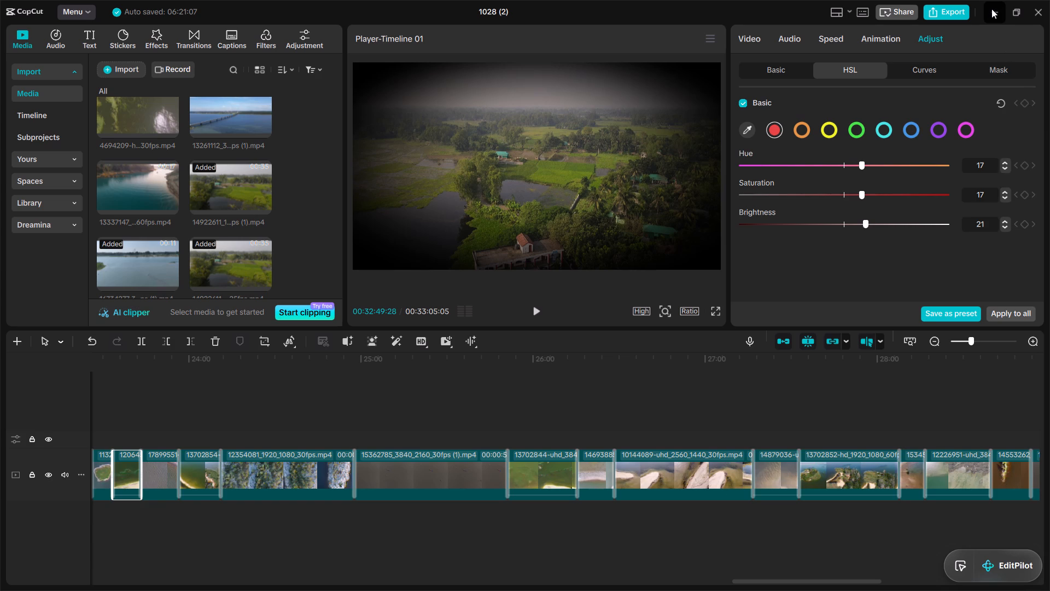